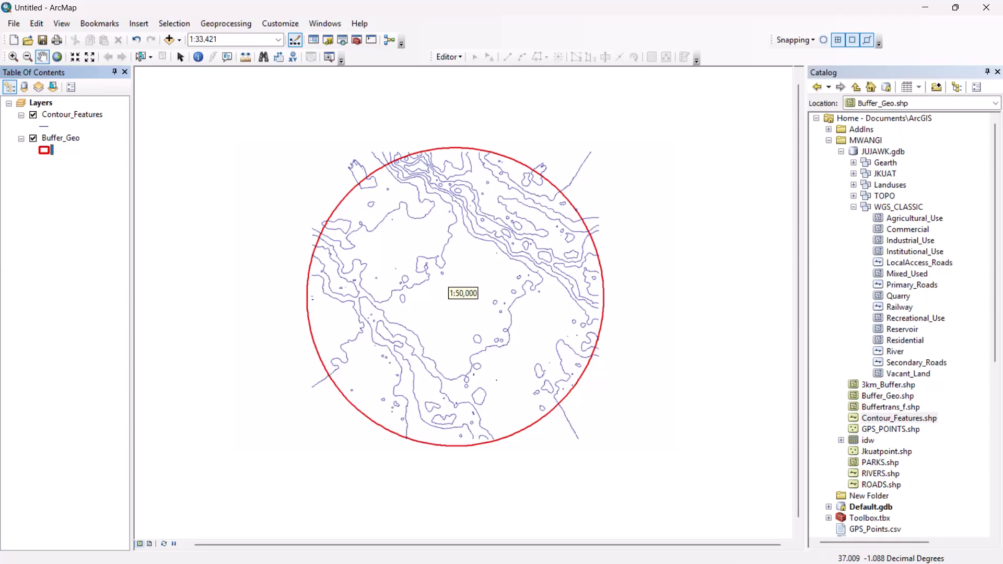
# Open the Contour_Features attribute table, examine its Contour values, and close the table.
pyautogui.scroll(1, 437, 280)
pyautogui.scroll(-3, 437, 280)
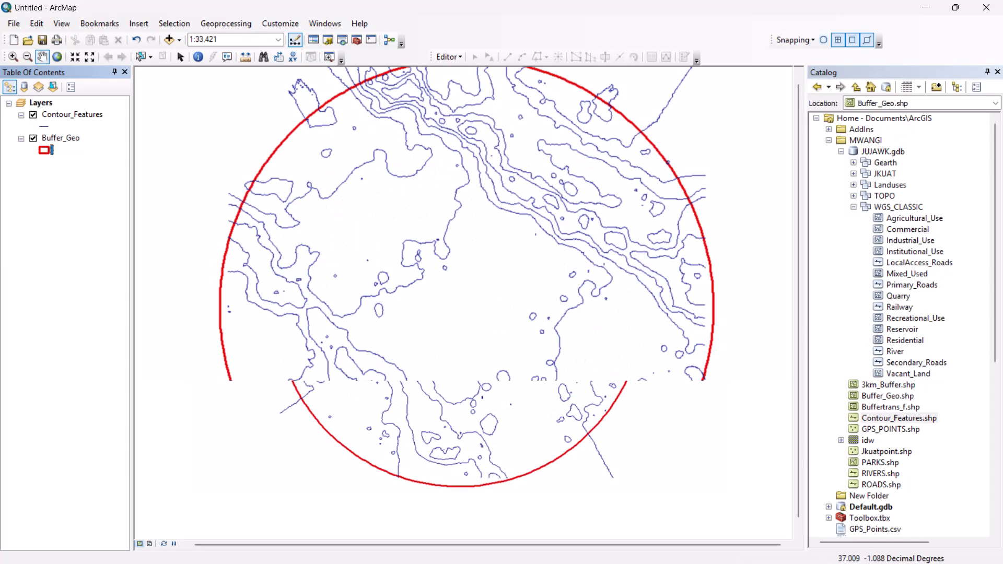
pyautogui.click(106, 111)
pyautogui.rightClick(106, 111)
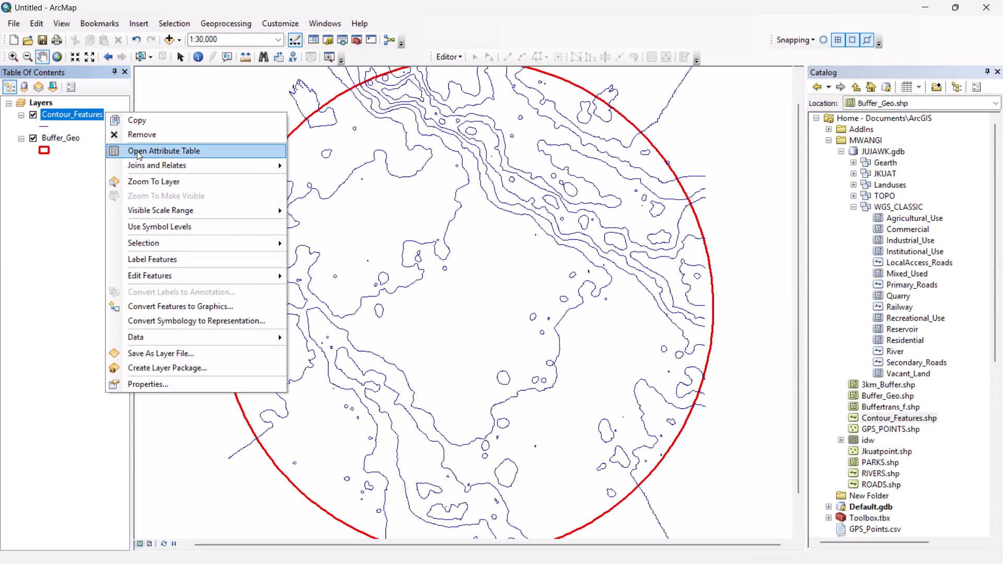
pyautogui.click(139, 151)
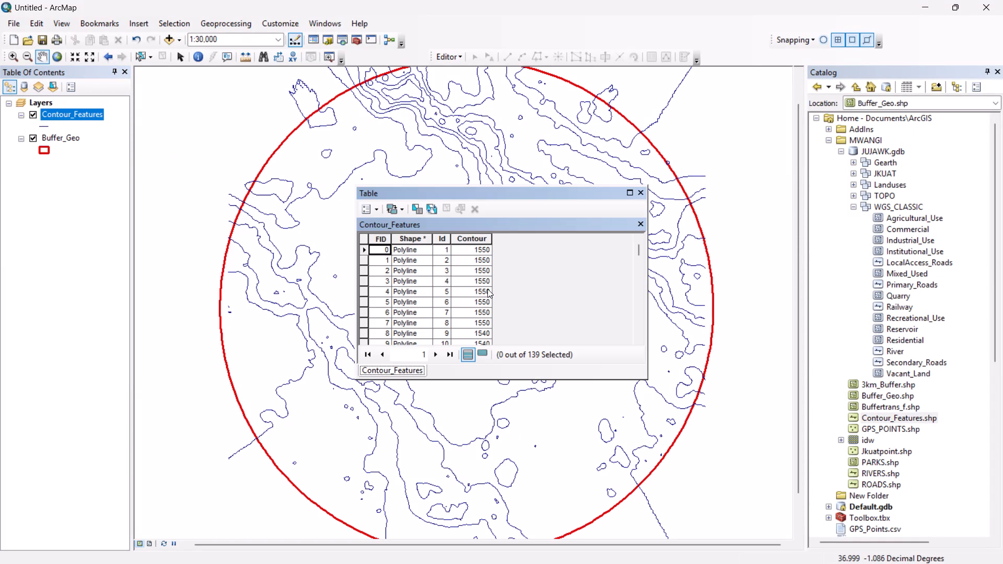
pyautogui.scroll(-3, 487, 289)
pyautogui.click(375, 205)
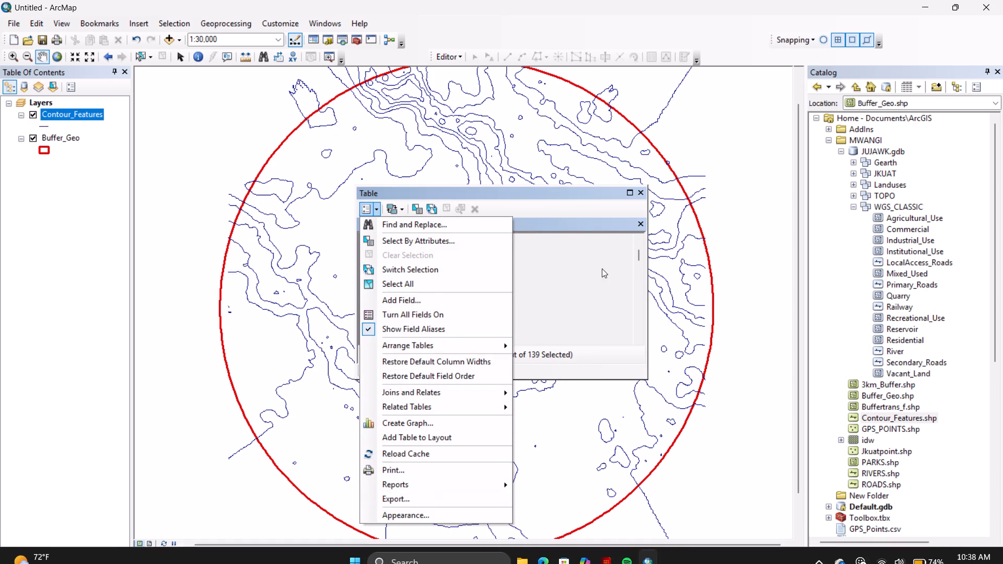
pyautogui.click(638, 191)
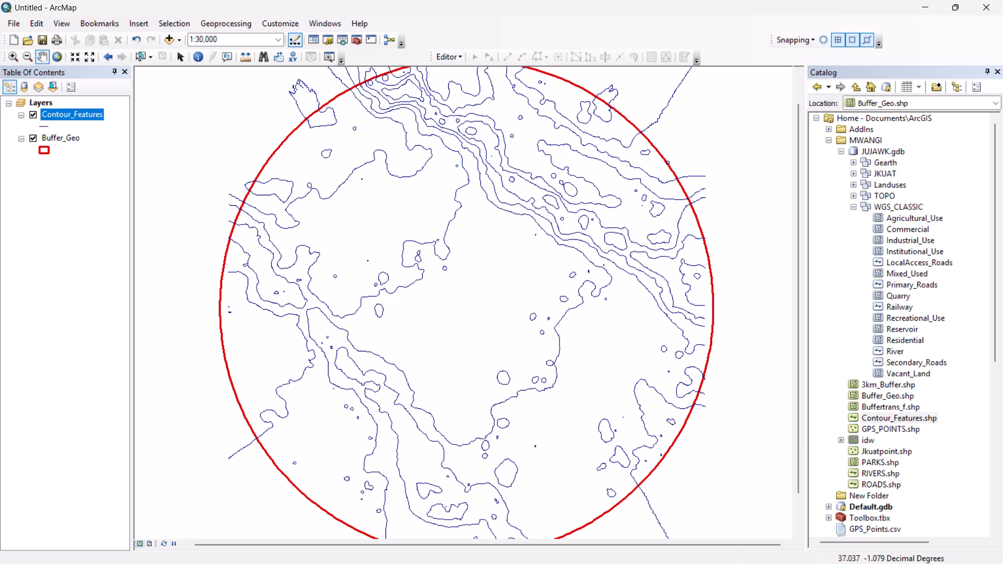
# Start a new map document from the Blank Map template without saving the changes to the untitled map.
pyautogui.scroll(1, 726, 203)
pyautogui.scroll(-1, 726, 203)
pyautogui.scroll(1, 726, 203)
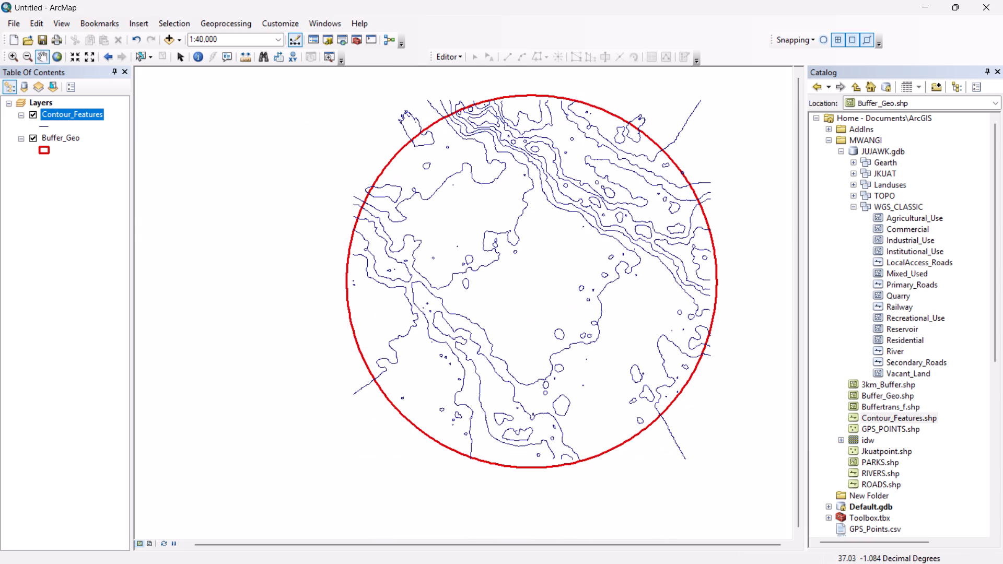
pyautogui.click(15, 37)
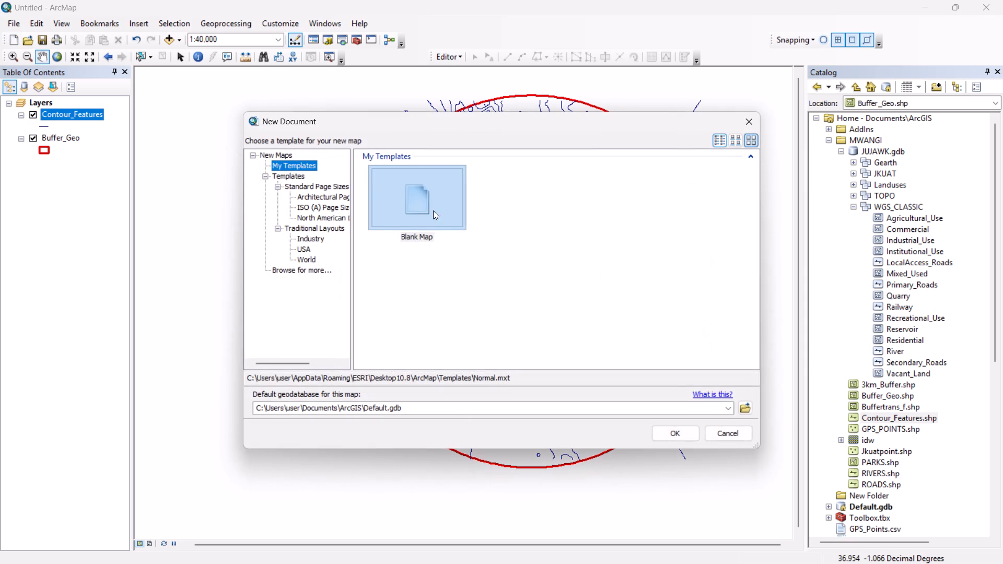
pyautogui.click(670, 437)
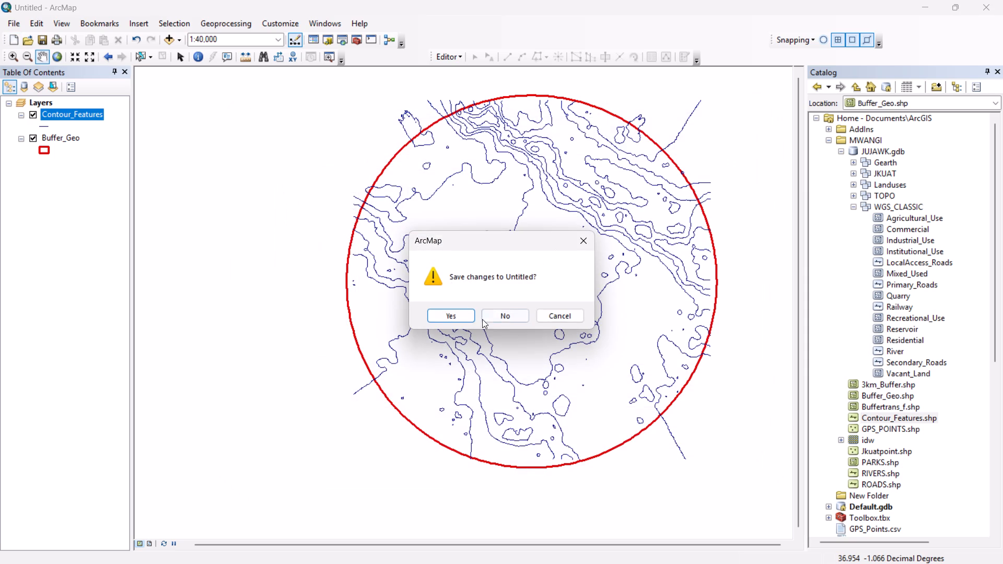
pyautogui.click(500, 318)
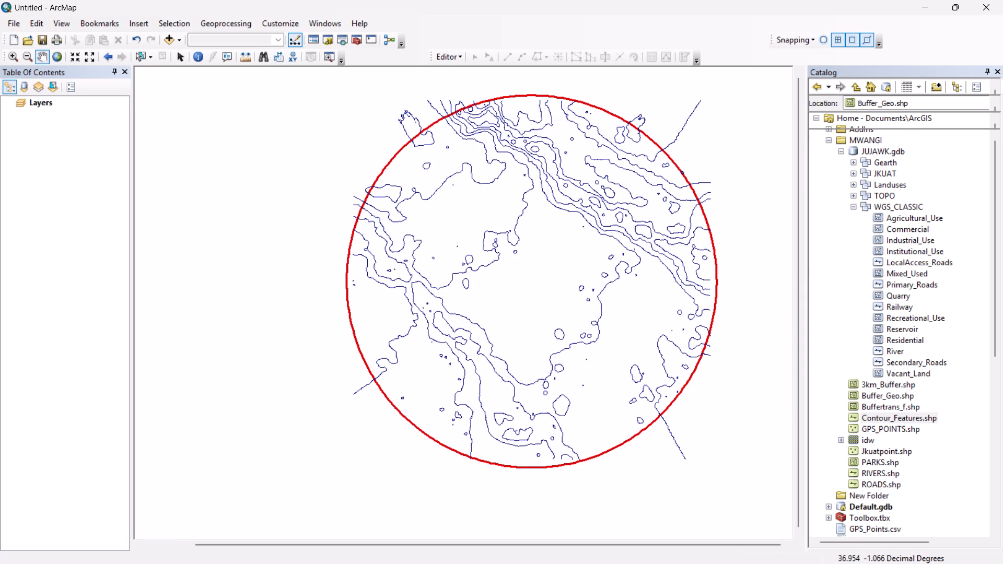
# Expand the Landuses feature dataset in the JUJAWK geodatabase.
pyautogui.click(853, 184)
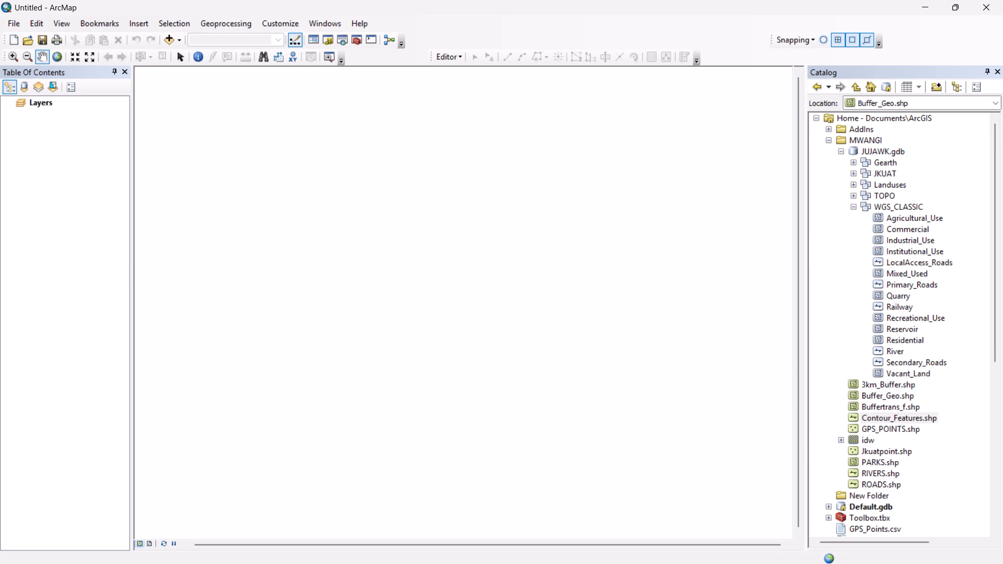
pyautogui.click(852, 187)
pyautogui.click(852, 187)
pyautogui.click(855, 186)
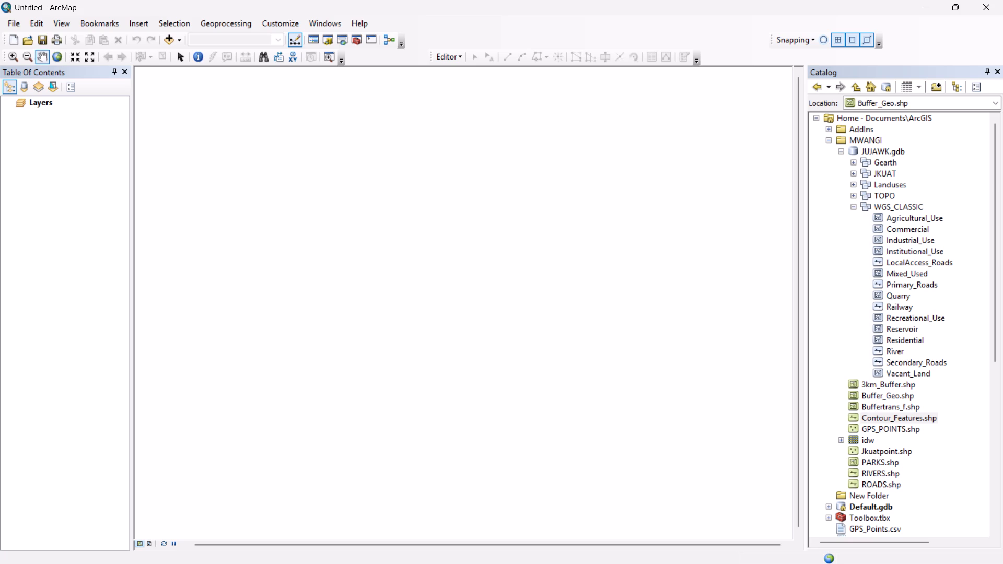
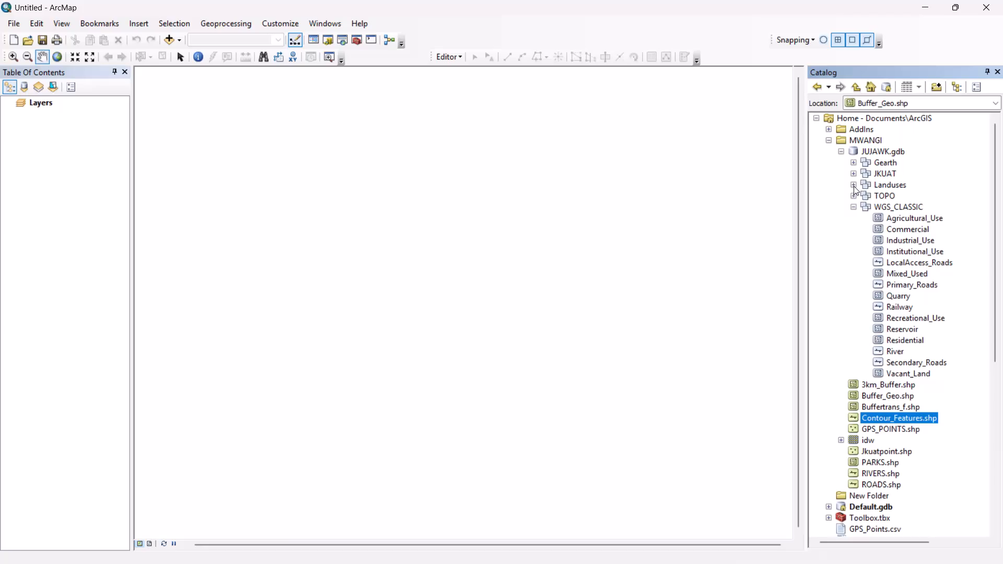
# Add the whole Landuses feature dataset from the JUJAWK geodatabase to the map.
pyautogui.click(854, 186)
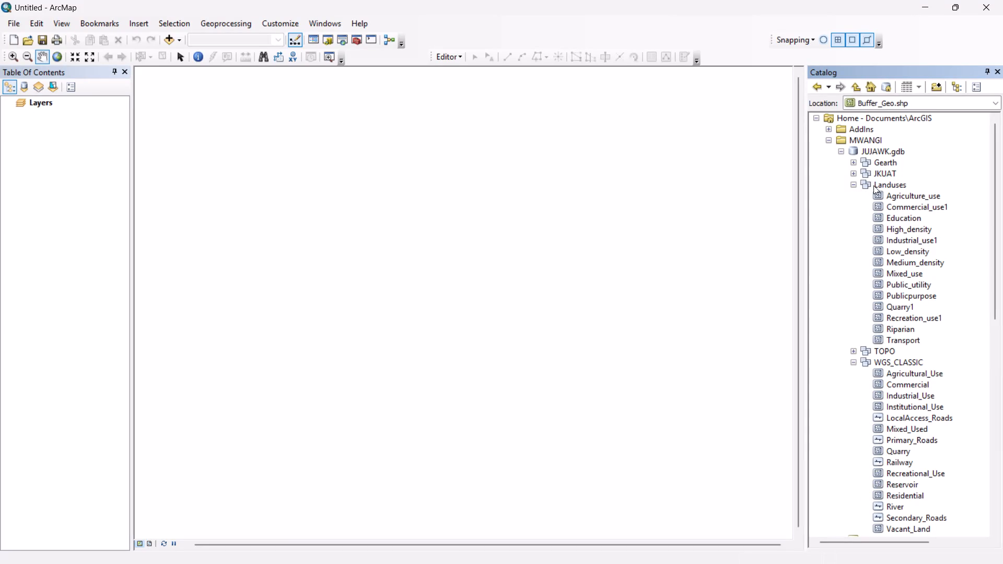
pyautogui.moveTo(879, 184); pyautogui.dragTo(314, 275)
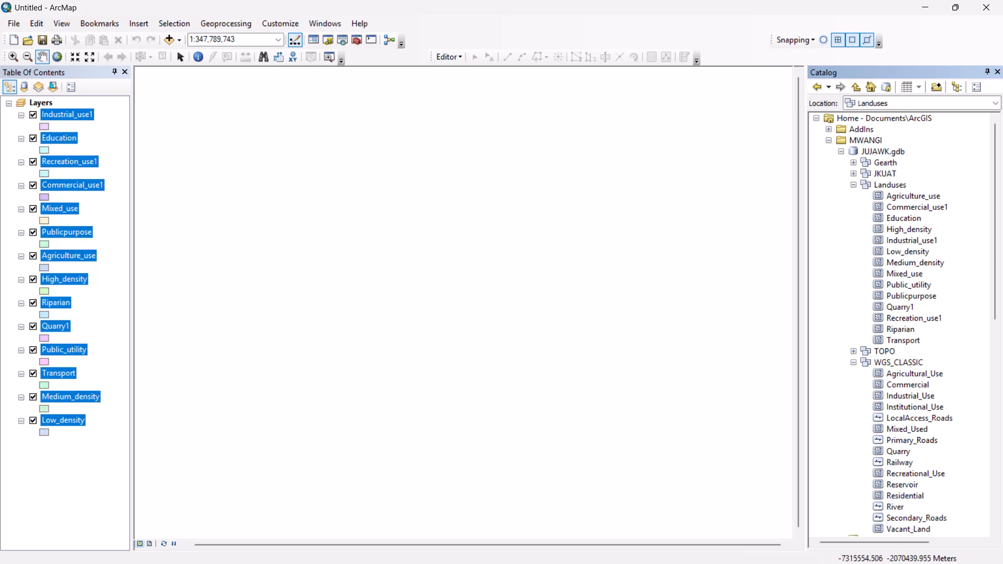
# Add the JUJA ZONING MAP_page-0001.jpg raster from the Thika folder connection to the map and zoom to that layer.
pyautogui.scroll(-6, 821, 432)
pyautogui.scroll(-2, 864, 406)
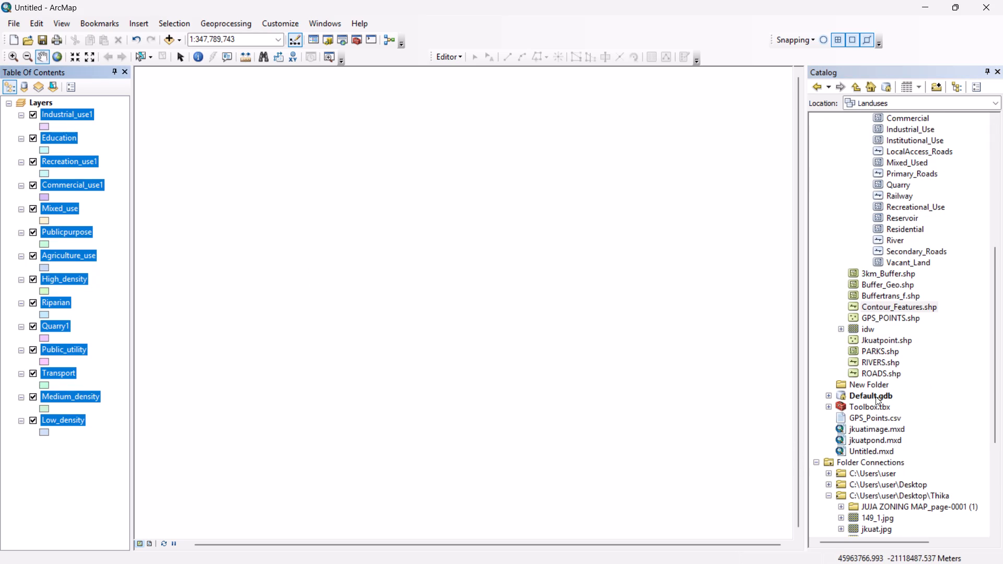
pyautogui.scroll(1, 879, 450)
pyautogui.scroll(-3, 879, 450)
pyautogui.scroll(1, 879, 450)
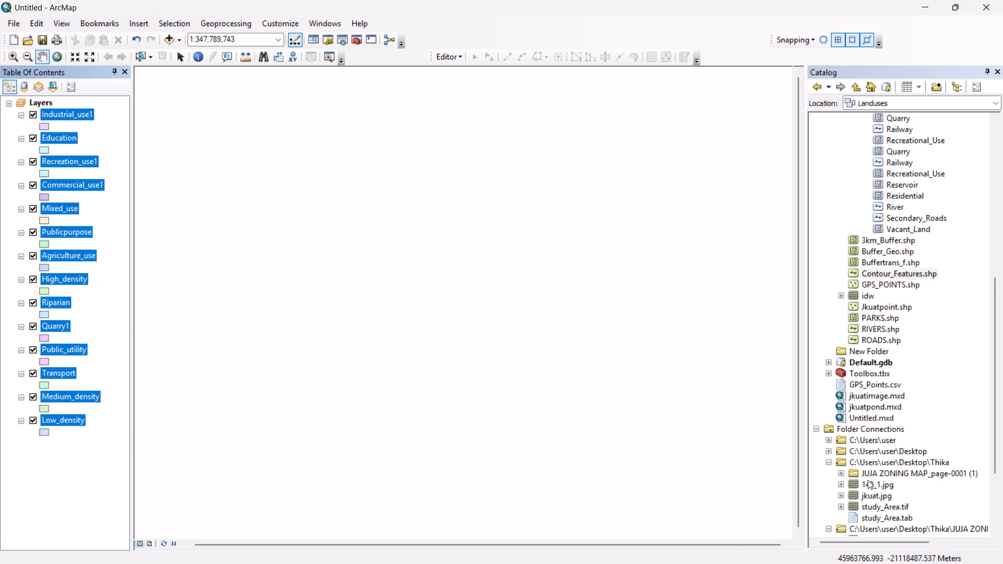
pyautogui.scroll(-2, 870, 493)
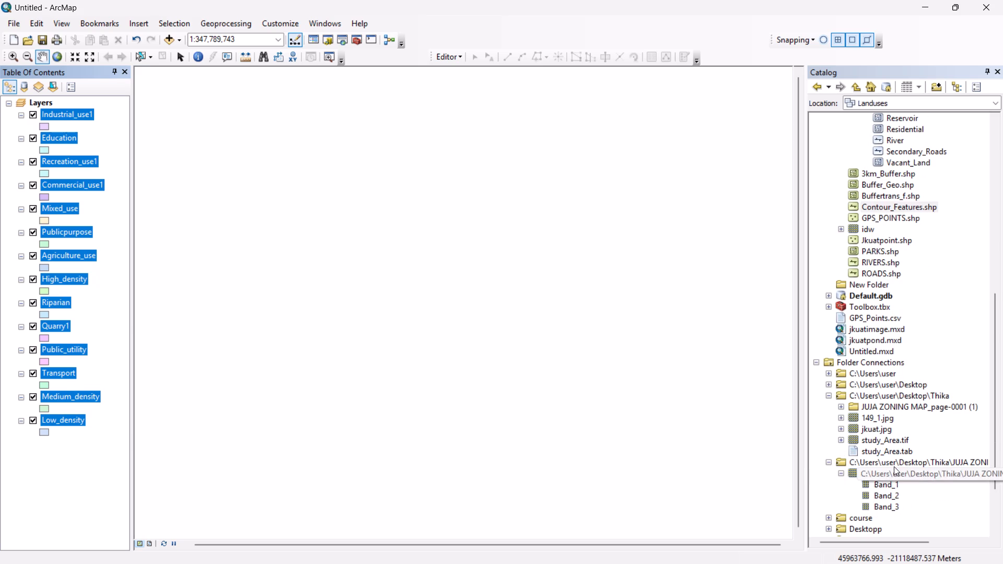
pyautogui.moveTo(893, 473); pyautogui.dragTo(426, 450)
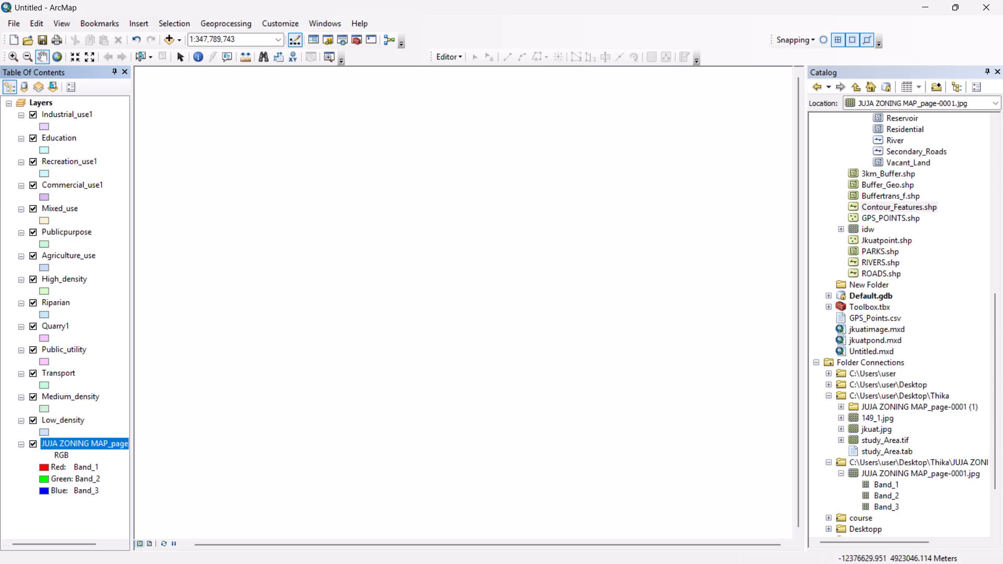
pyautogui.rightClick(101, 444)
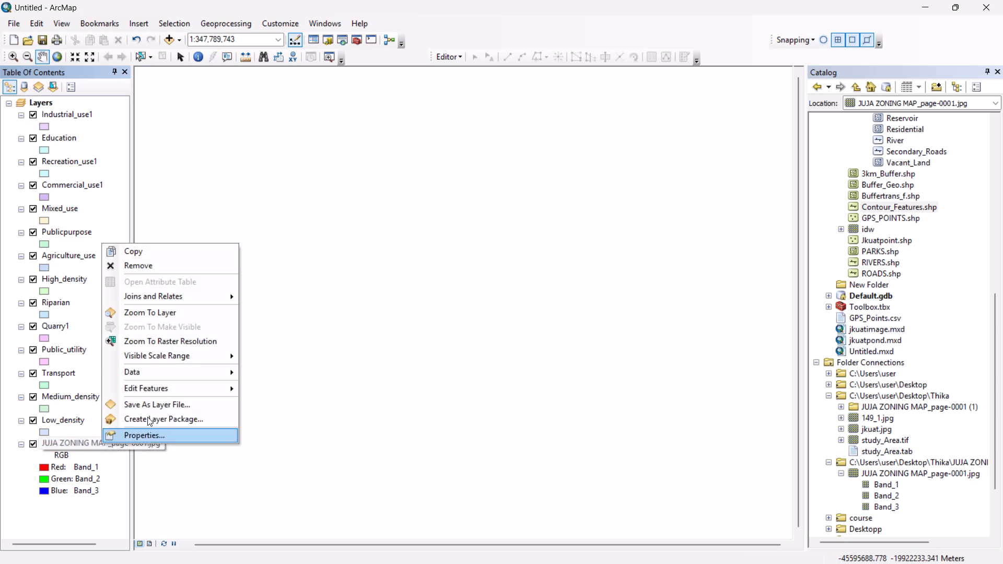
pyautogui.click(179, 308)
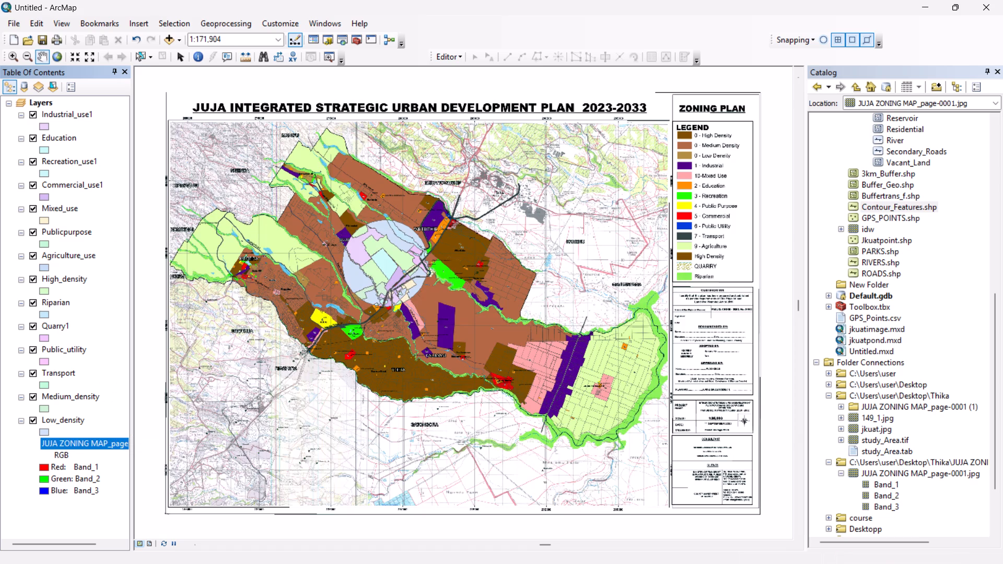
pyautogui.scroll(-11, 381, 288)
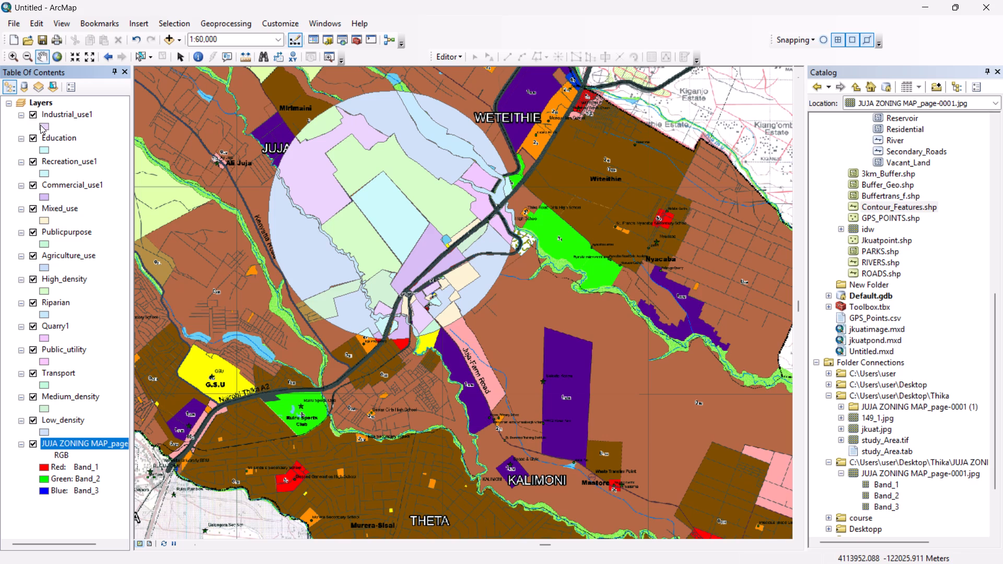
# Symbolize the Industrial_use1 layer with a purple fill and reduce its outline width.
pyautogui.click(40, 125)
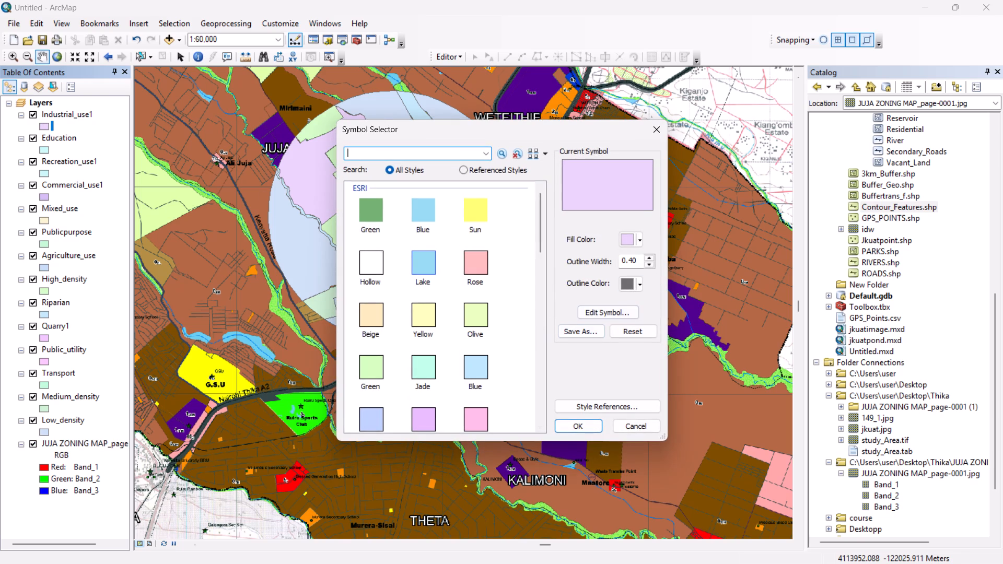
pyautogui.click(640, 237)
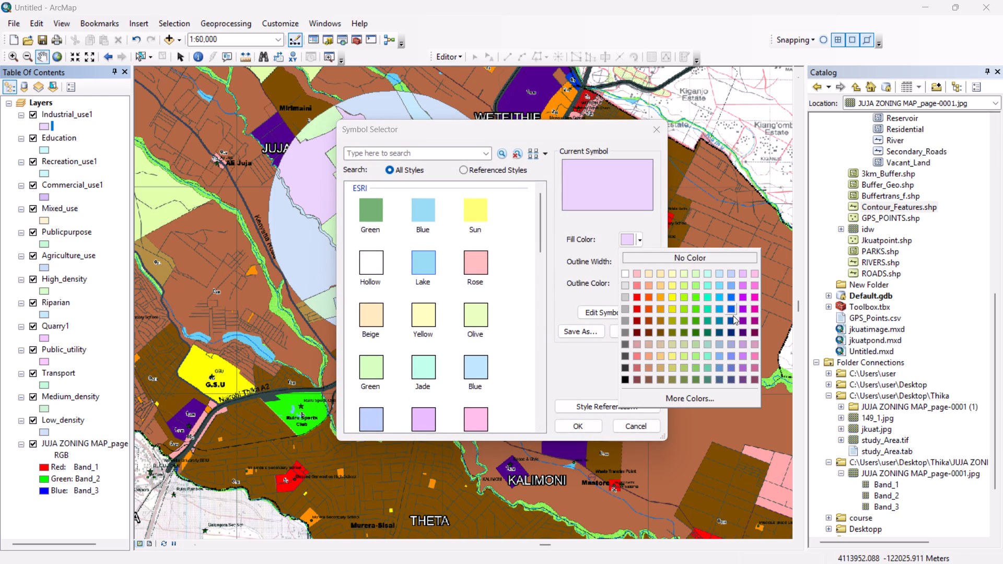
pyautogui.click(742, 330)
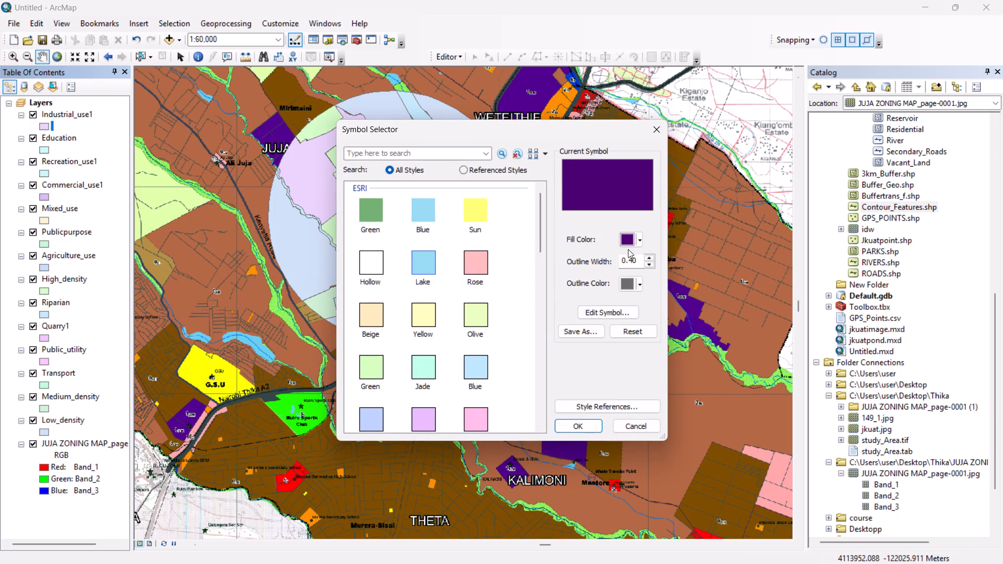
pyautogui.click(638, 239)
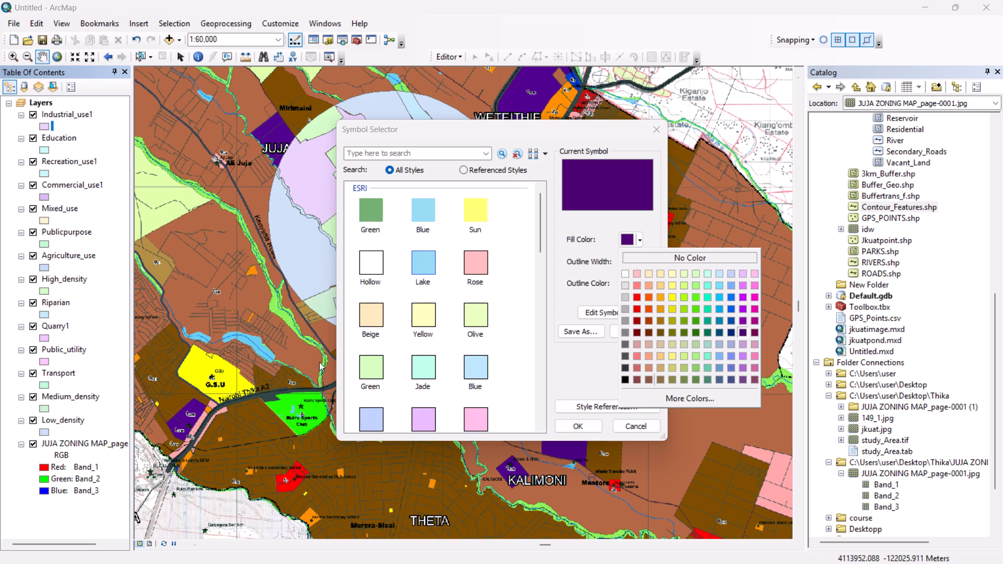
pyautogui.click(740, 318)
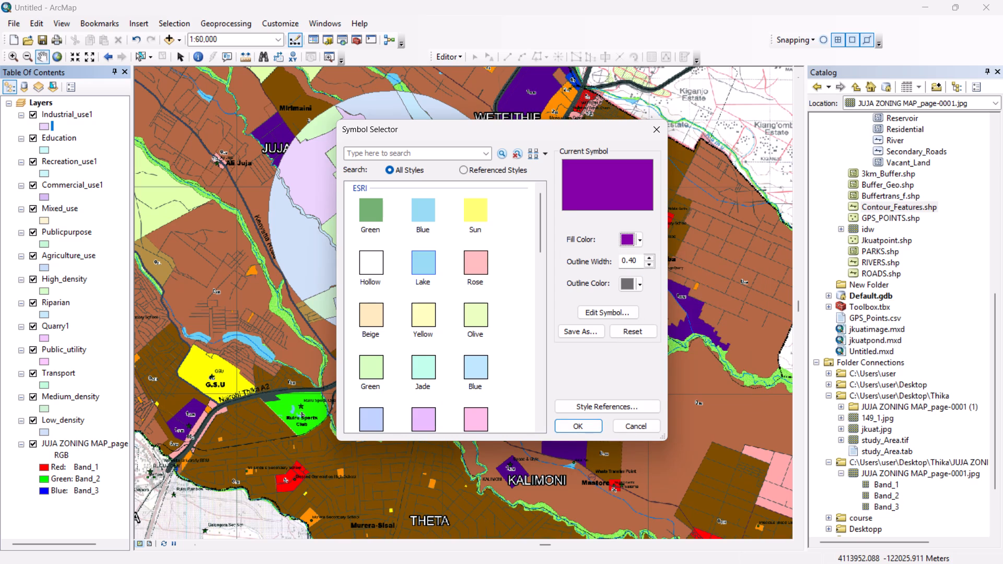
pyautogui.click(640, 241)
pyautogui.click(578, 423)
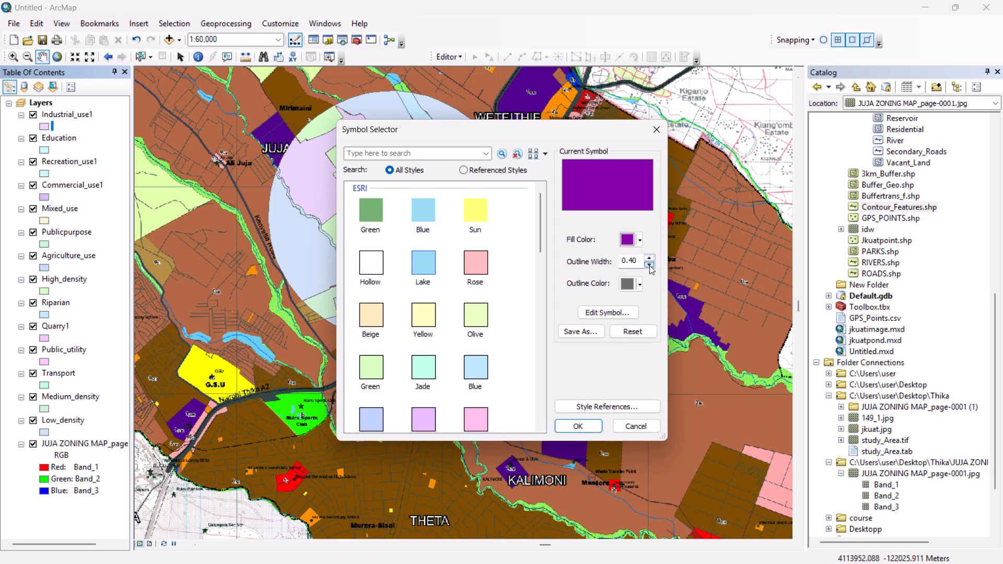
pyautogui.click(649, 265)
pyautogui.click(572, 425)
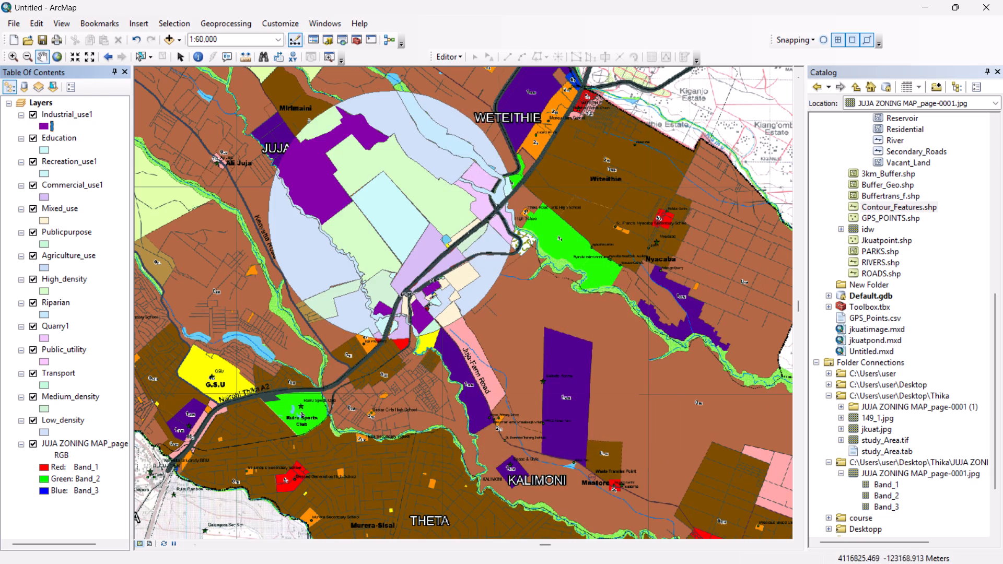
# Symbolize the Mixed_use layer with a pink fill and an outline width of 0.
pyautogui.click(44, 218)
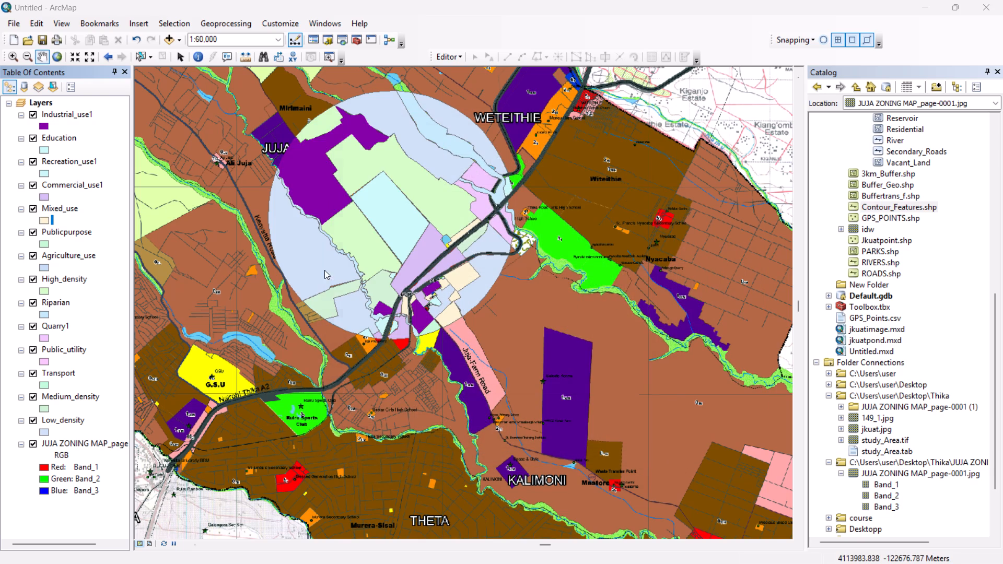
pyautogui.click(638, 240)
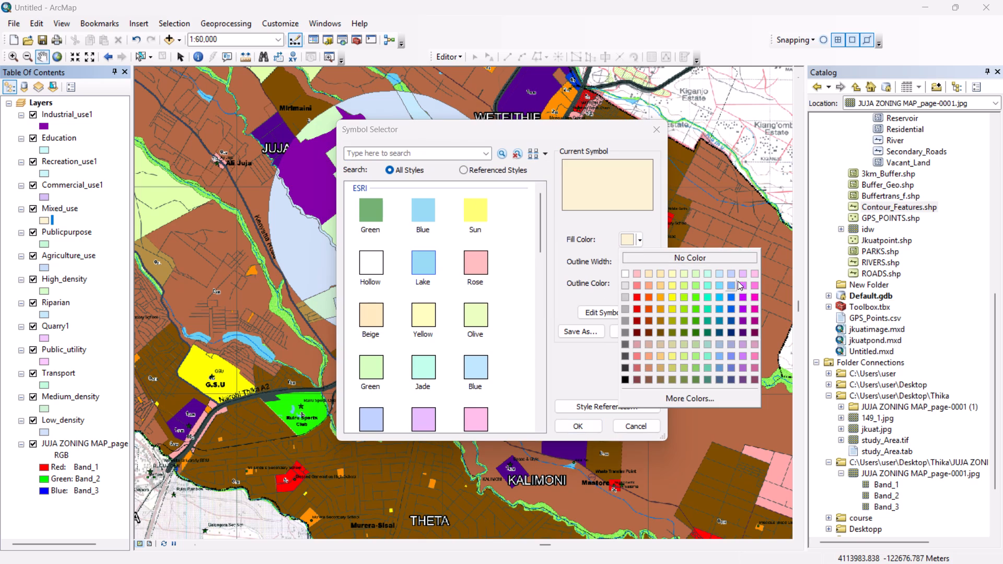
pyautogui.click(752, 281)
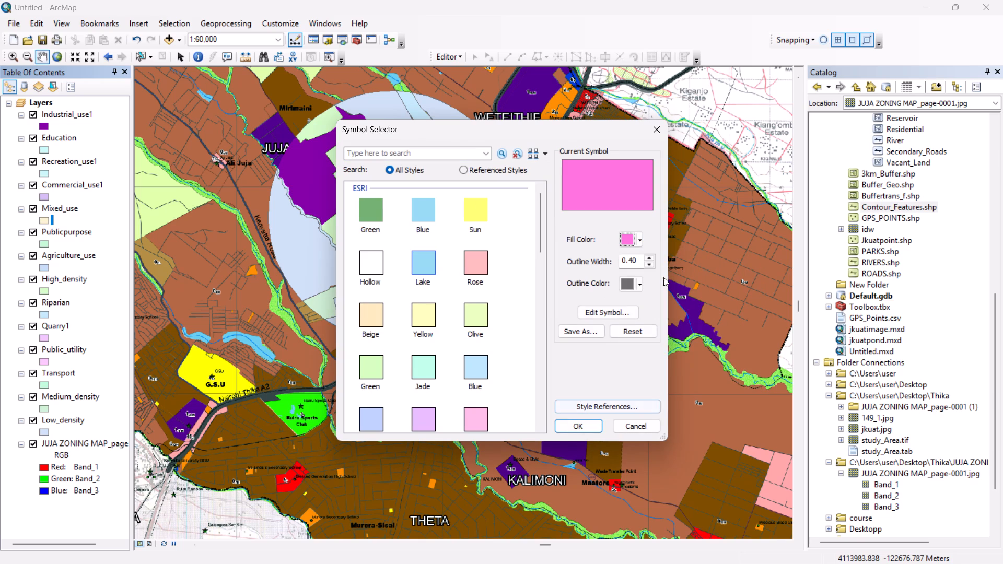
pyautogui.click(649, 266)
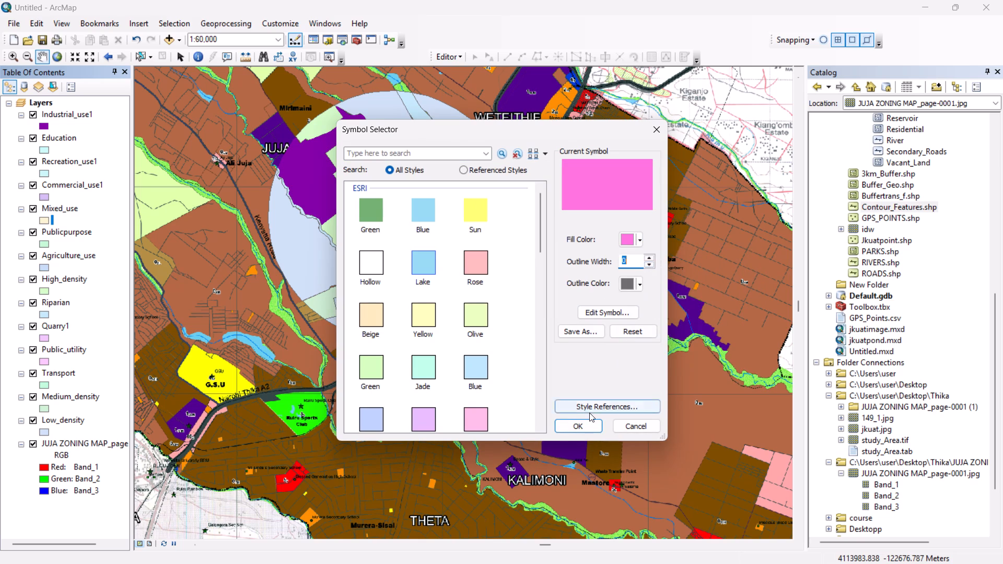
pyautogui.click(587, 422)
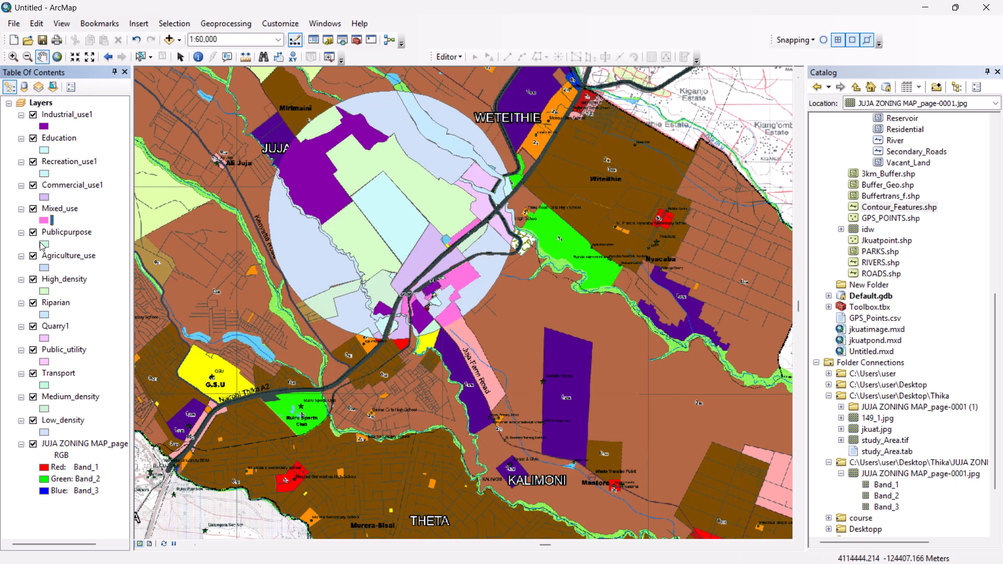
# Apply the yellow Sun symbol to the Publicpurpose layer.
pyautogui.click(42, 243)
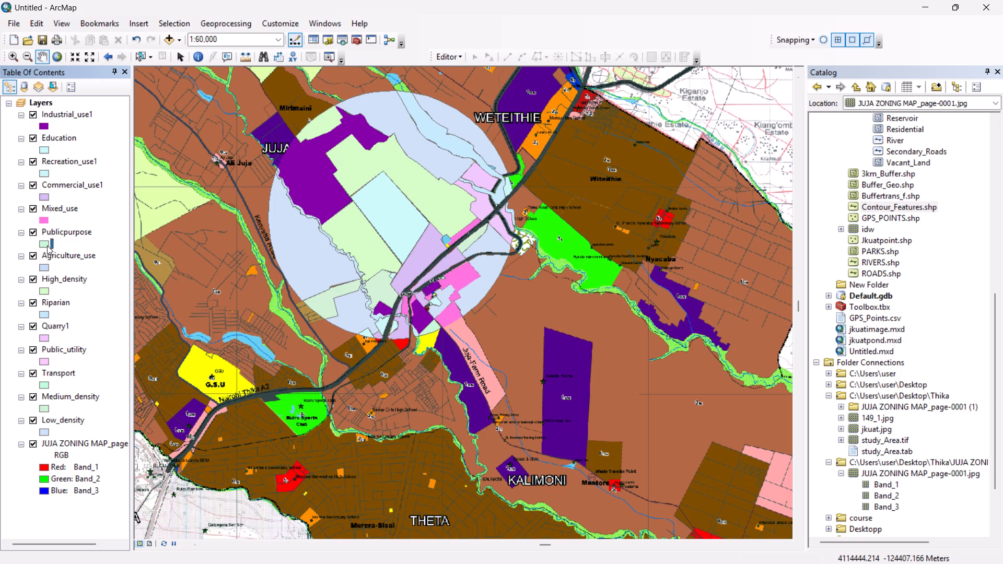
pyautogui.click(43, 245)
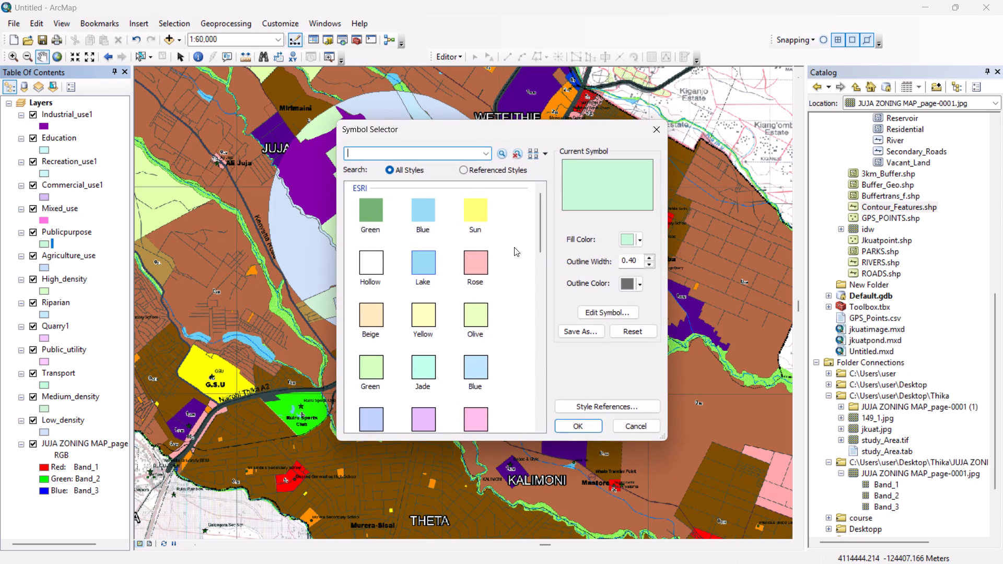
pyautogui.click(478, 214)
pyautogui.click(589, 424)
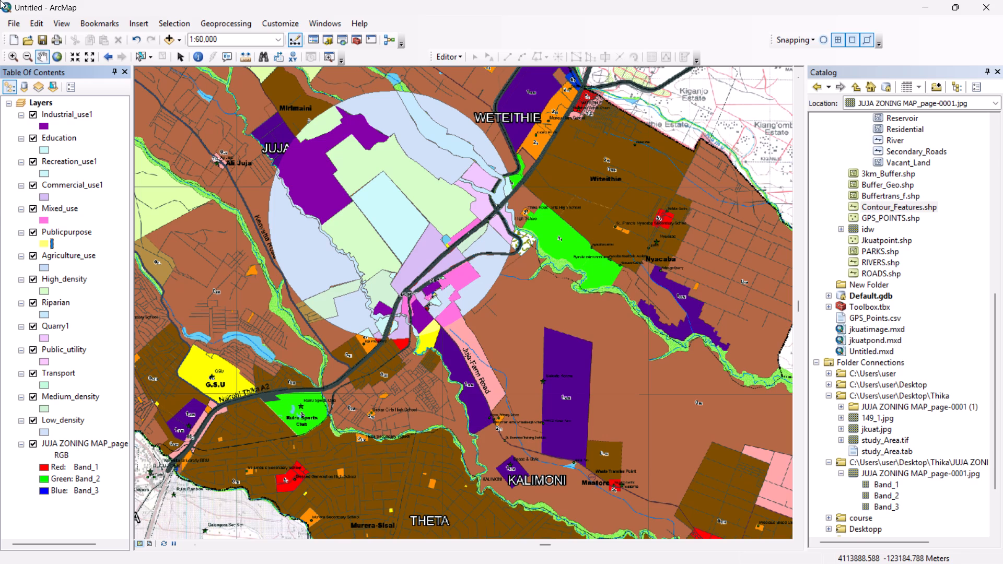
# Turn off the visibility of the JUJA ZONING MAP raster layer.
pyautogui.click(34, 441)
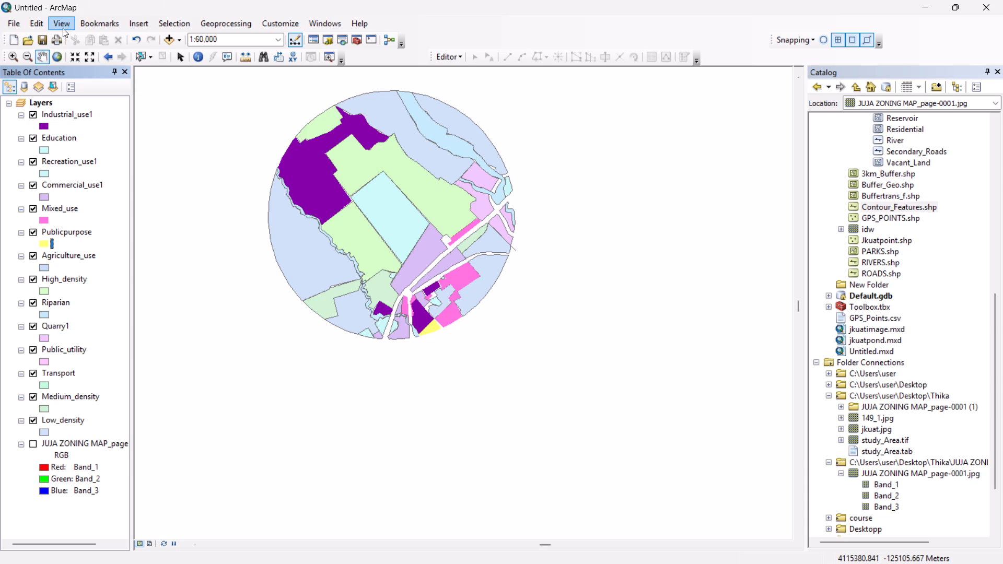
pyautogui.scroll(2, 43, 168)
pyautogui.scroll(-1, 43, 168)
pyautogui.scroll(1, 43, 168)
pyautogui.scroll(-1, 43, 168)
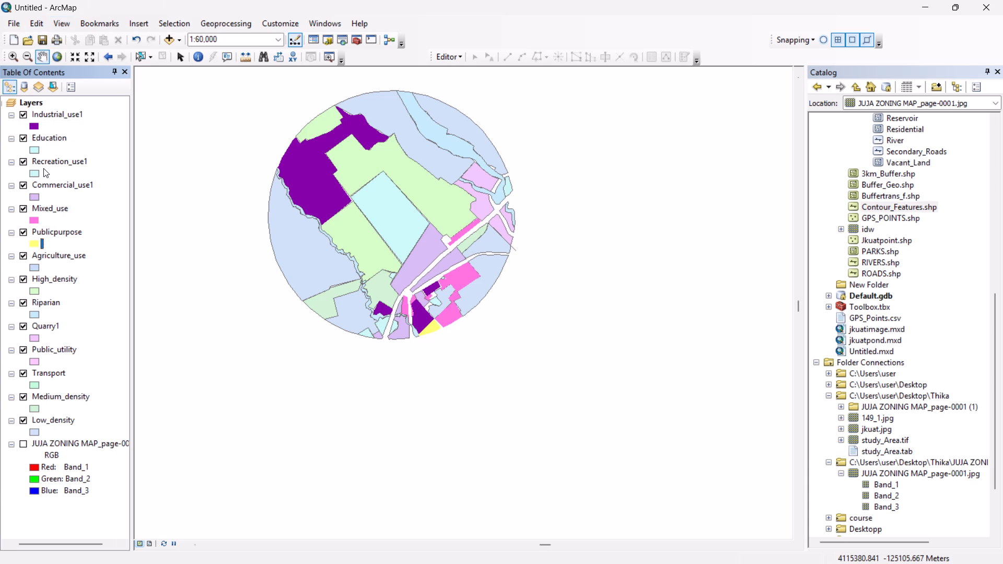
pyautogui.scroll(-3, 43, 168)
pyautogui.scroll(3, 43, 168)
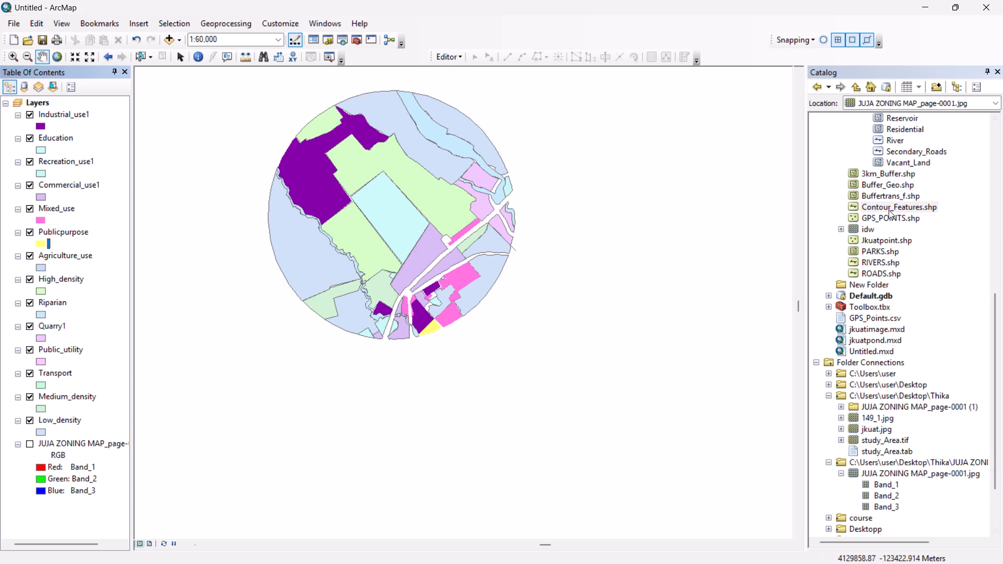
# Add the Contour_Features shapefile to the map on top of the land use layers.
pyautogui.moveTo(892, 206); pyautogui.dragTo(479, 355)
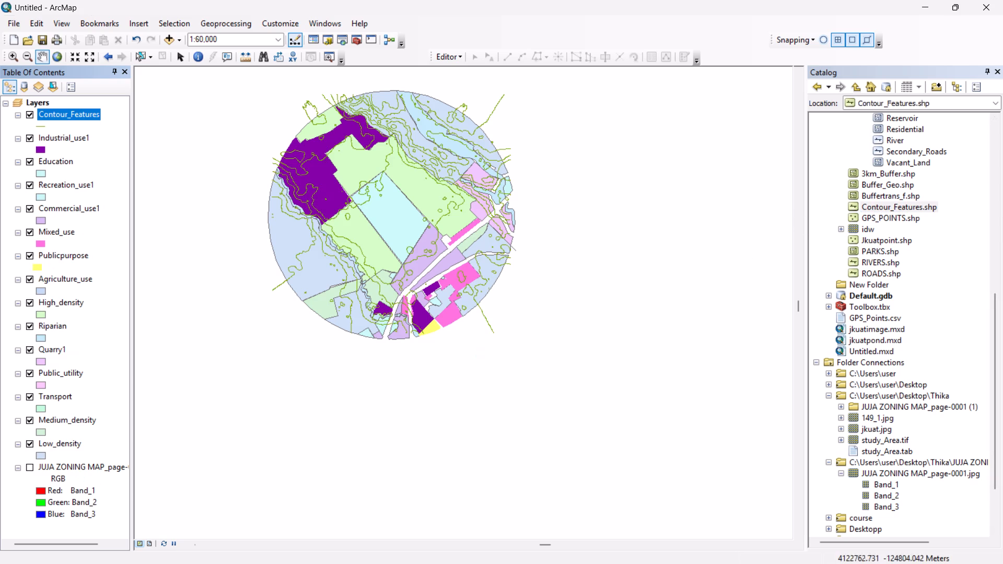
# Add the whole WGS_CLASSIC feature dataset from the JUJAWK geodatabase to the map.
pyautogui.scroll(-1, 882, 187)
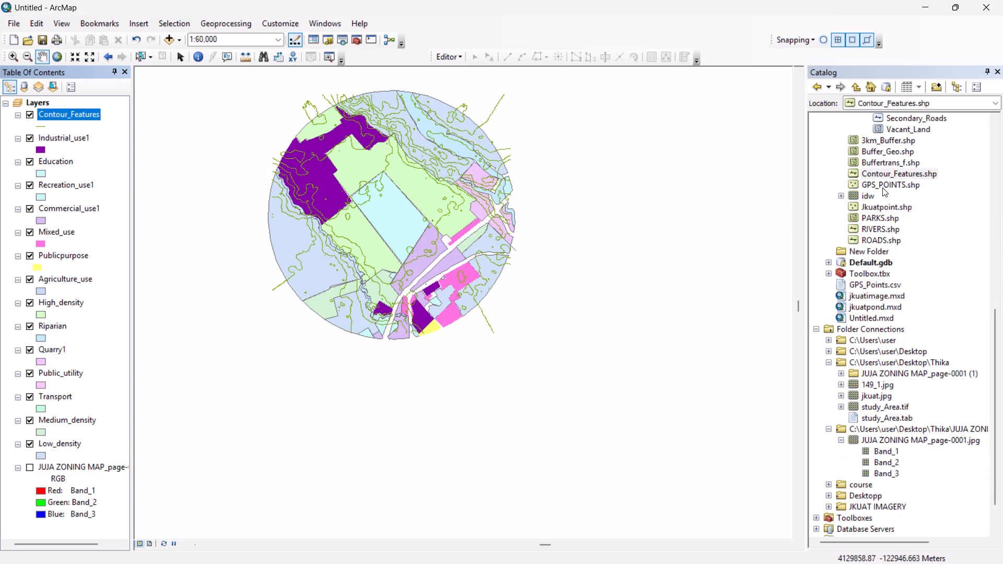
pyautogui.scroll(1, 882, 187)
pyautogui.scroll(-2, 881, 211)
pyautogui.scroll(4, 881, 211)
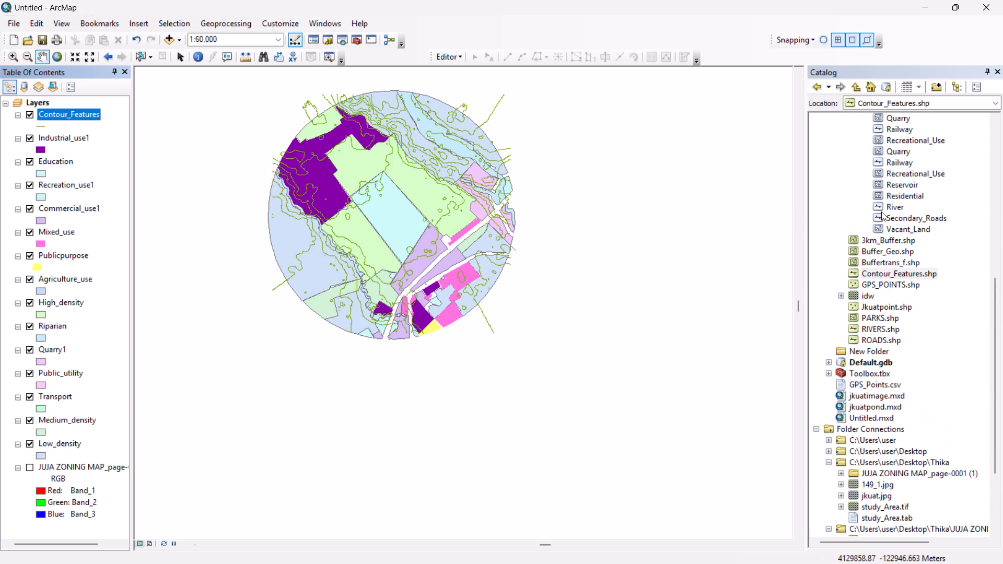
pyautogui.scroll(-1, 881, 211)
pyautogui.scroll(4, 881, 211)
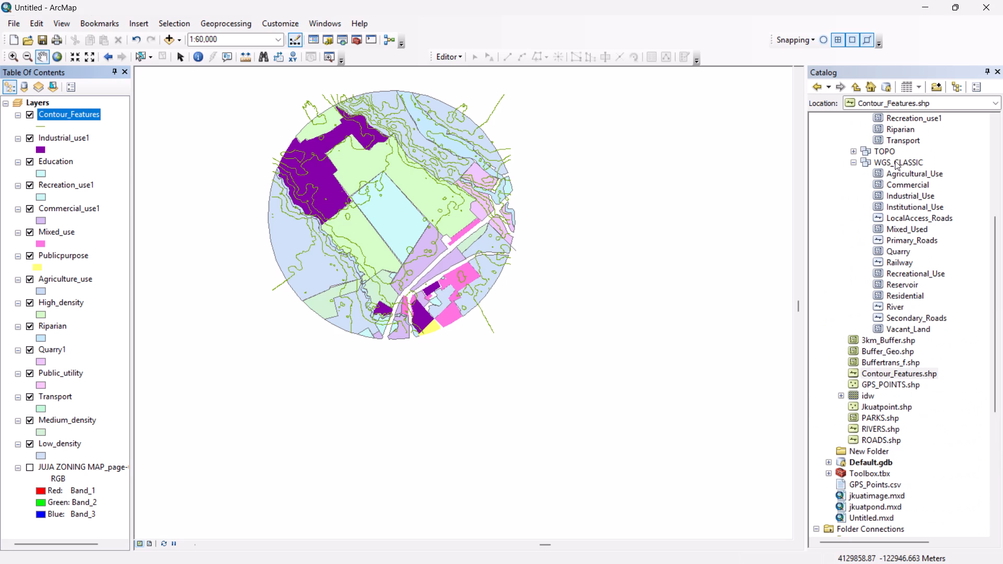
pyautogui.moveTo(895, 161); pyautogui.dragTo(492, 276)
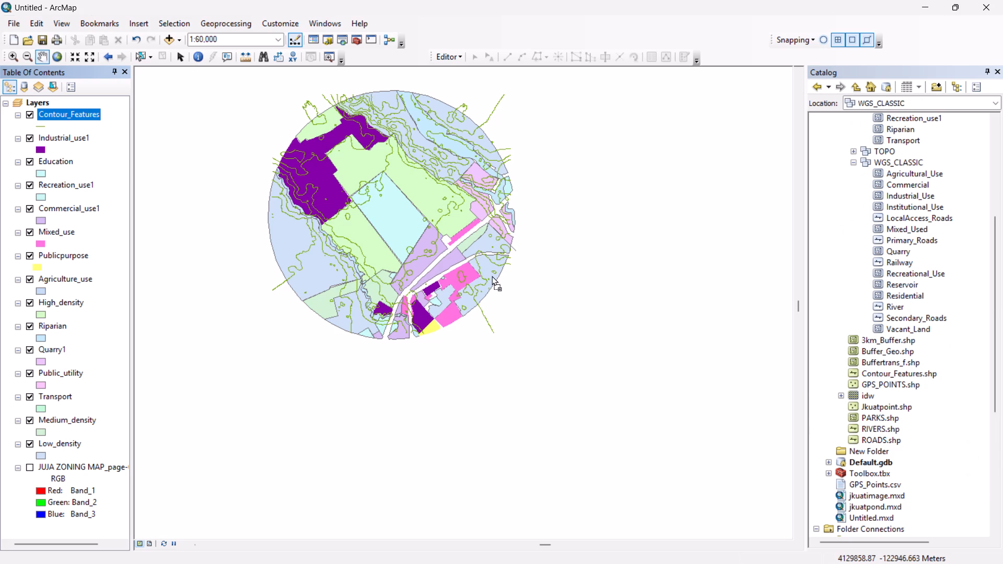
pyautogui.moveTo(492, 276); pyautogui.dragTo(492, 276)
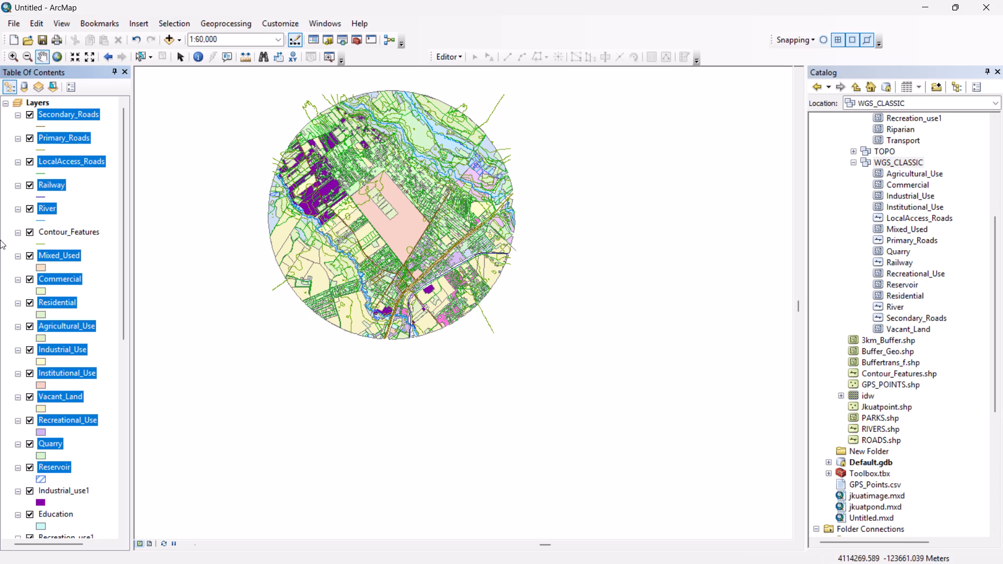
# Apply the Railroad line symbol to the Railway layer.
pyautogui.click(38, 196)
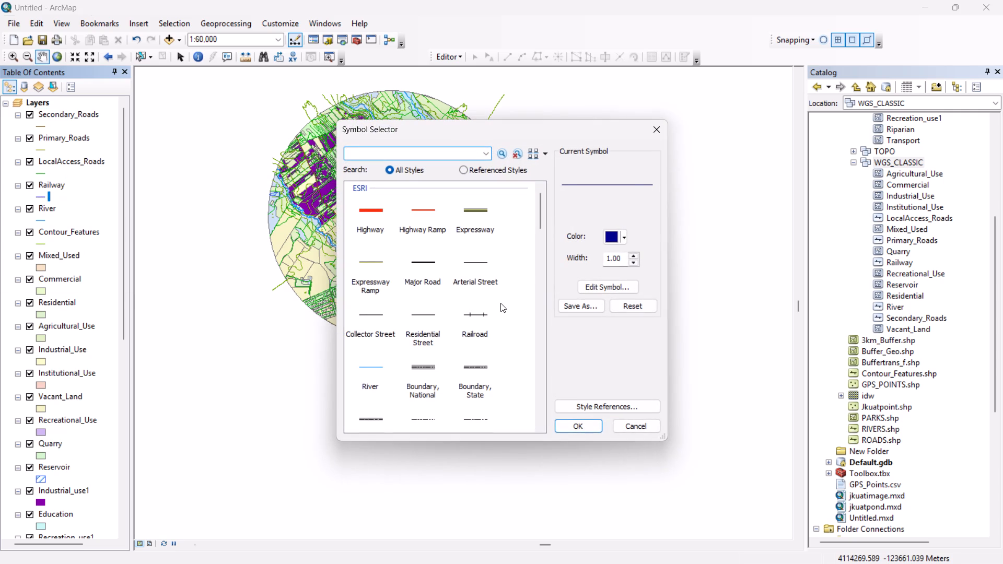
pyautogui.click(470, 314)
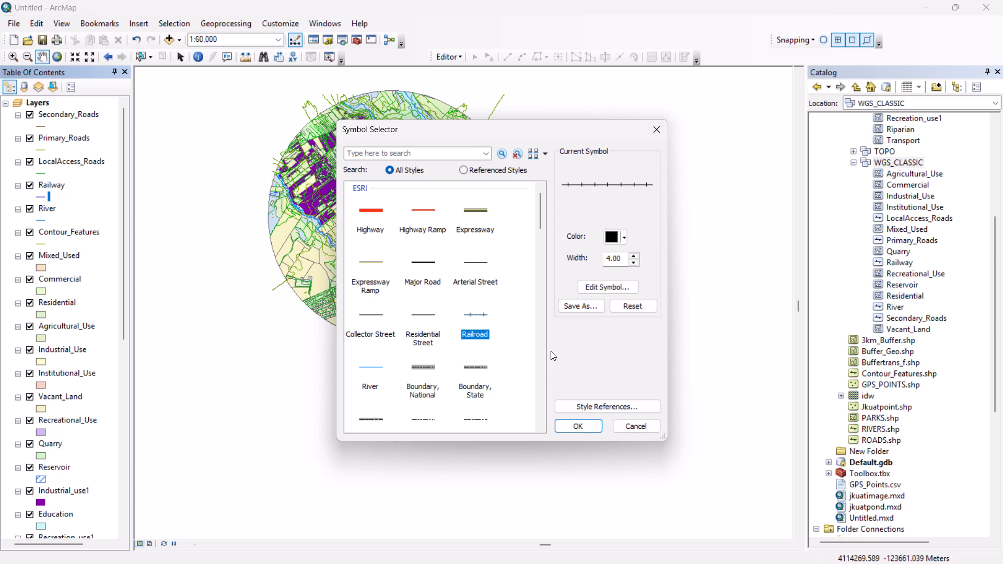
pyautogui.click(580, 426)
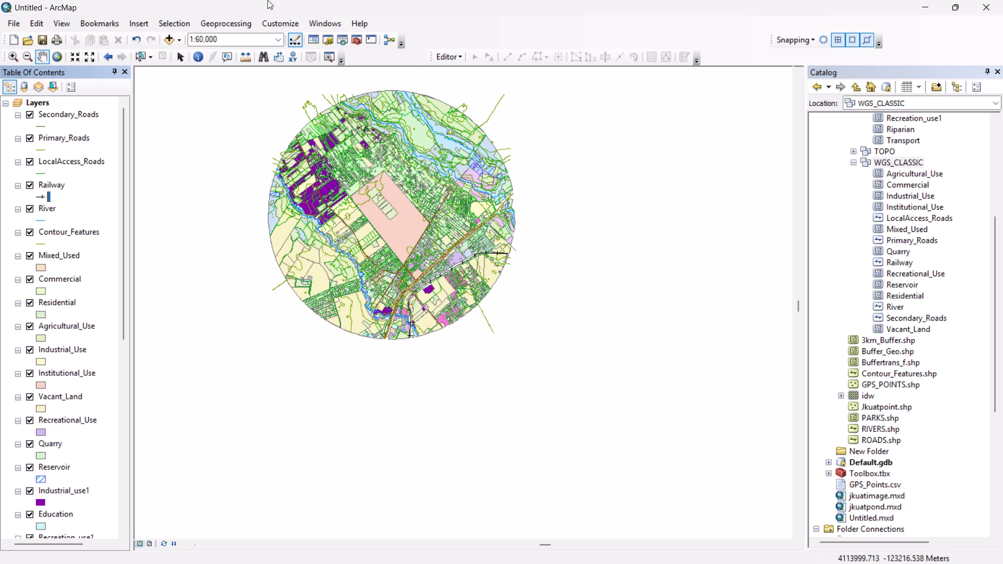
# Switch to layout view and apply the ISO A2 Landscape page template to the map.
pyautogui.click(65, 19)
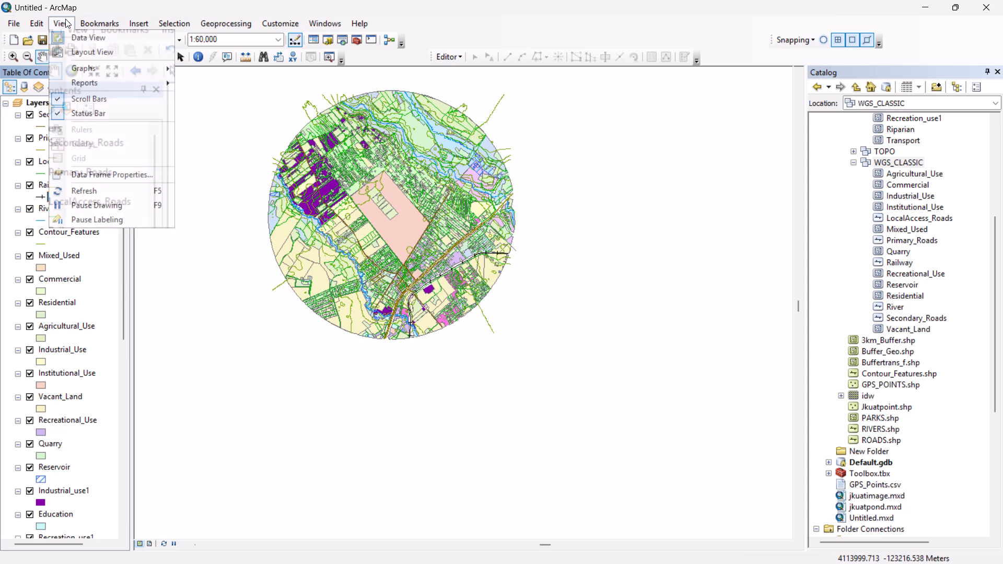
pyautogui.click(76, 48)
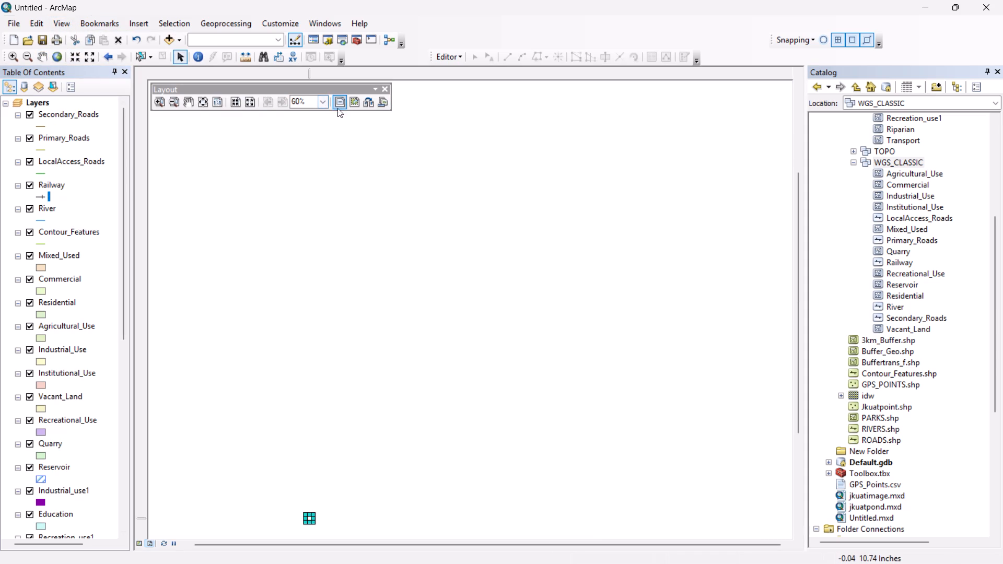
pyautogui.click(365, 108)
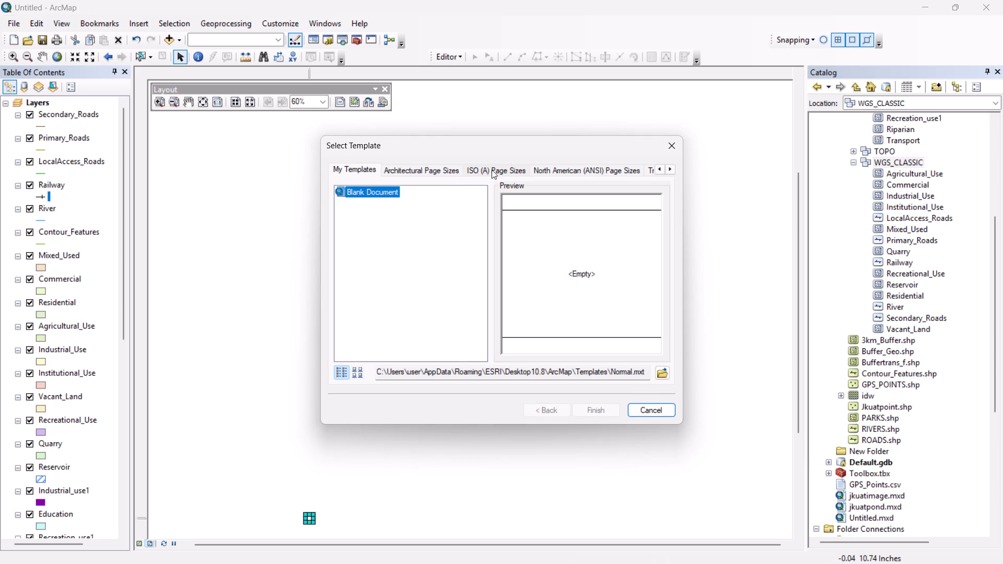
pyautogui.click(515, 169)
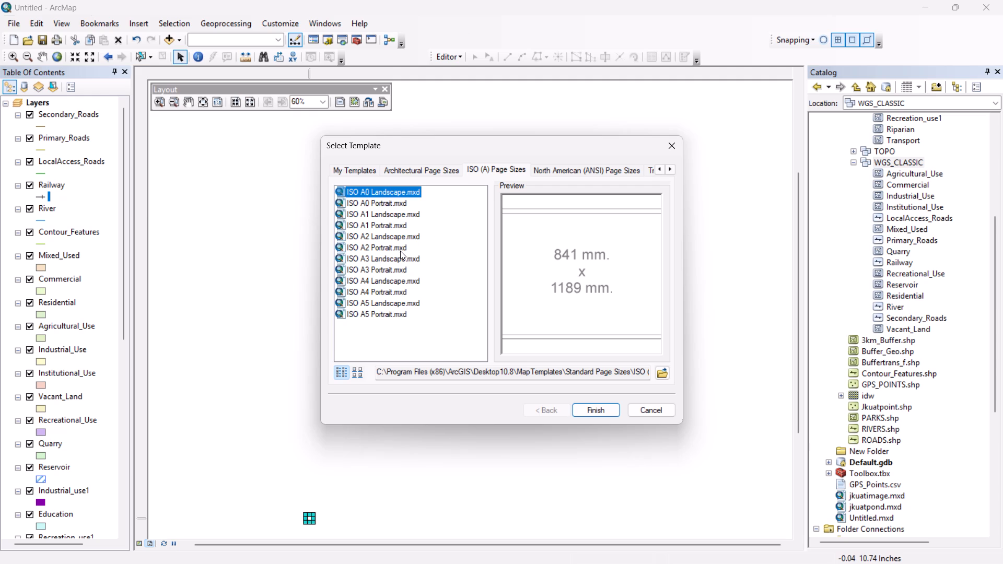
pyautogui.click(404, 237)
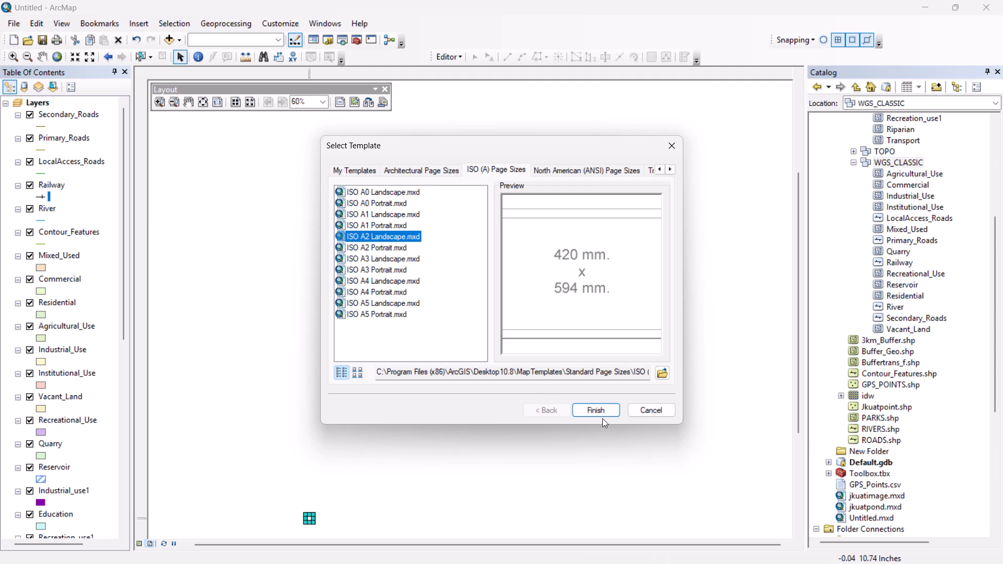
pyautogui.click(599, 412)
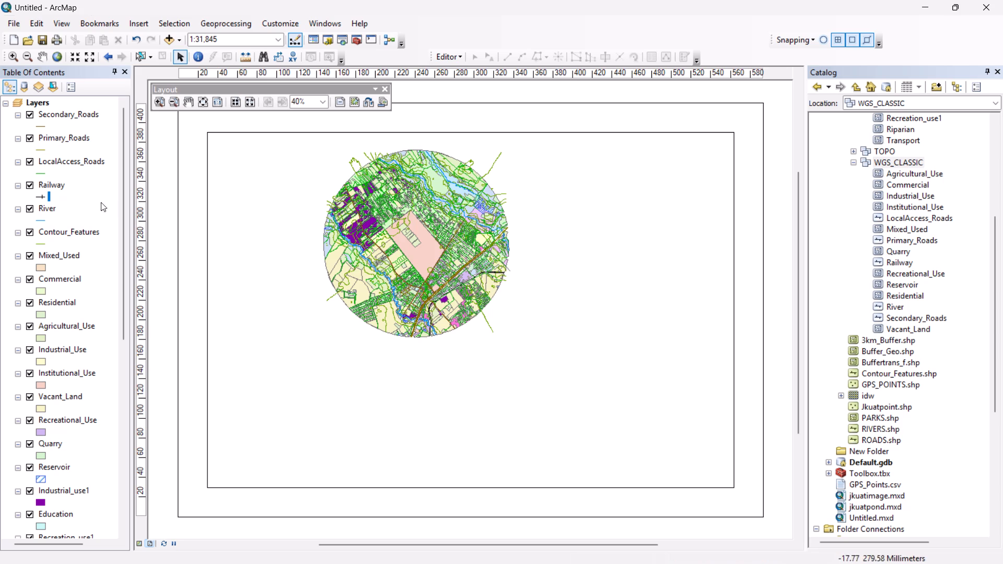
# Shrink the map's data frame to a roughly square frame, about 180 by 190 mm, in the upper middle of the page.
pyautogui.click(513, 351)
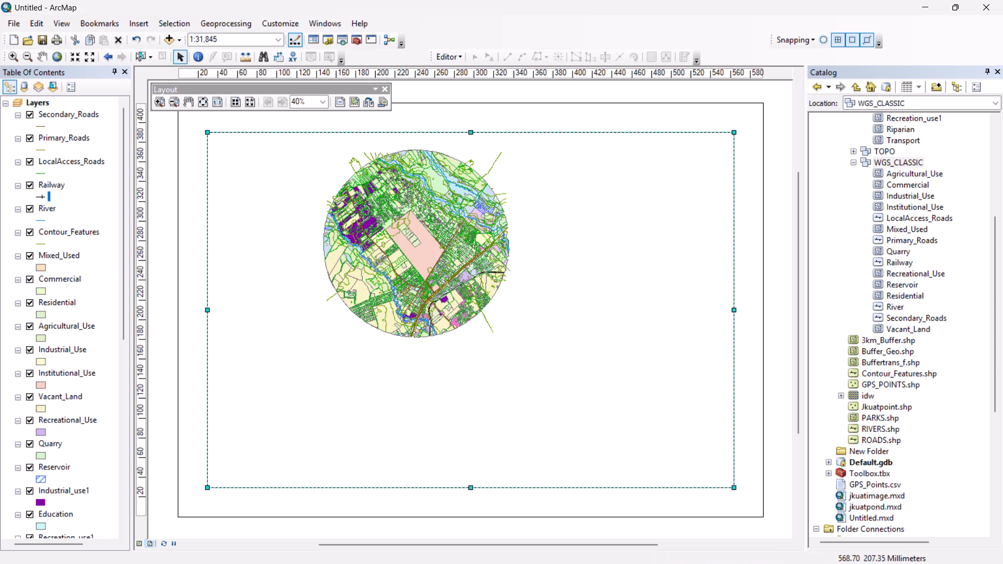
pyautogui.moveTo(731, 312); pyautogui.dragTo(562, 291)
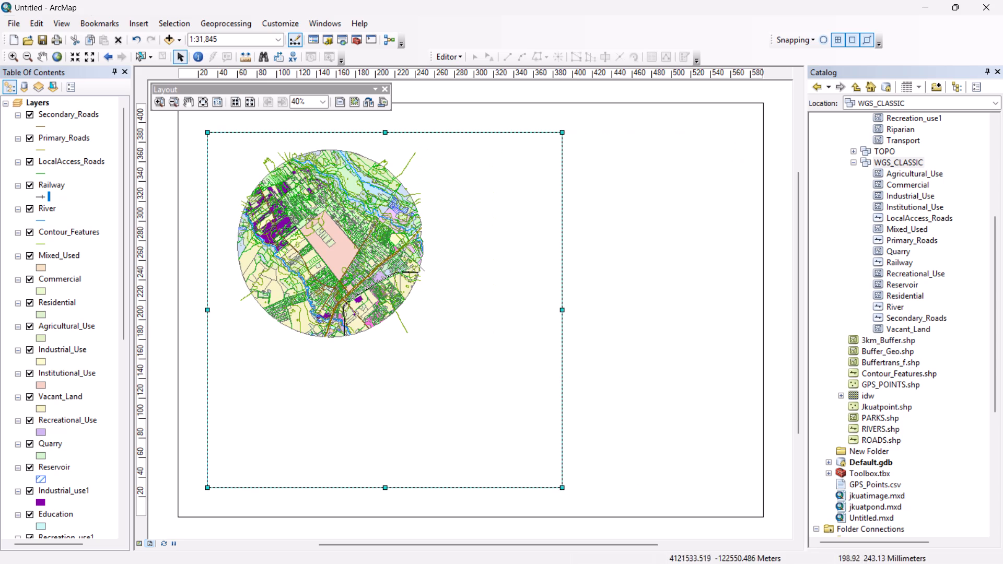
pyautogui.moveTo(205, 312); pyautogui.dragTo(321, 307)
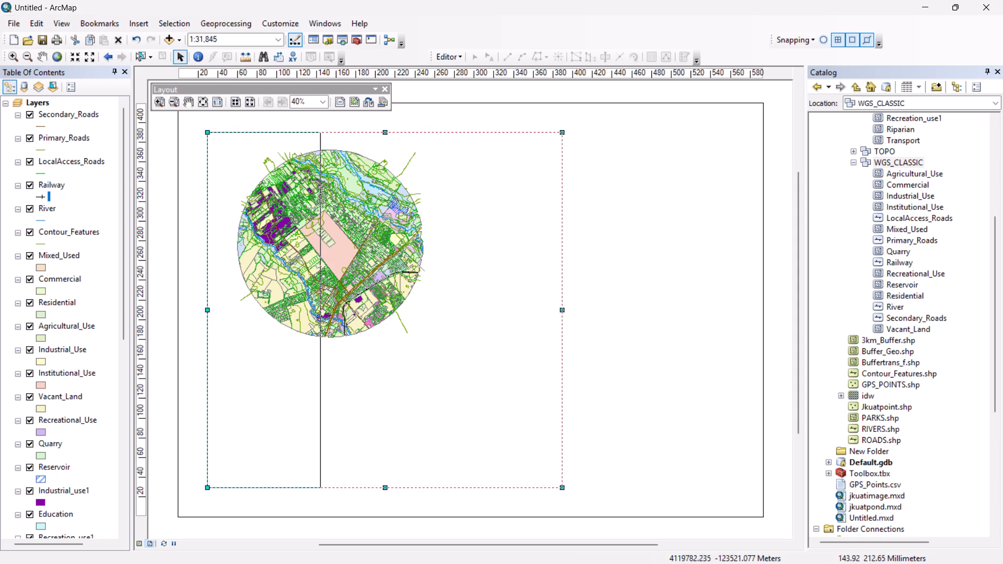
pyautogui.moveTo(321, 307); pyautogui.dragTo(381, 296)
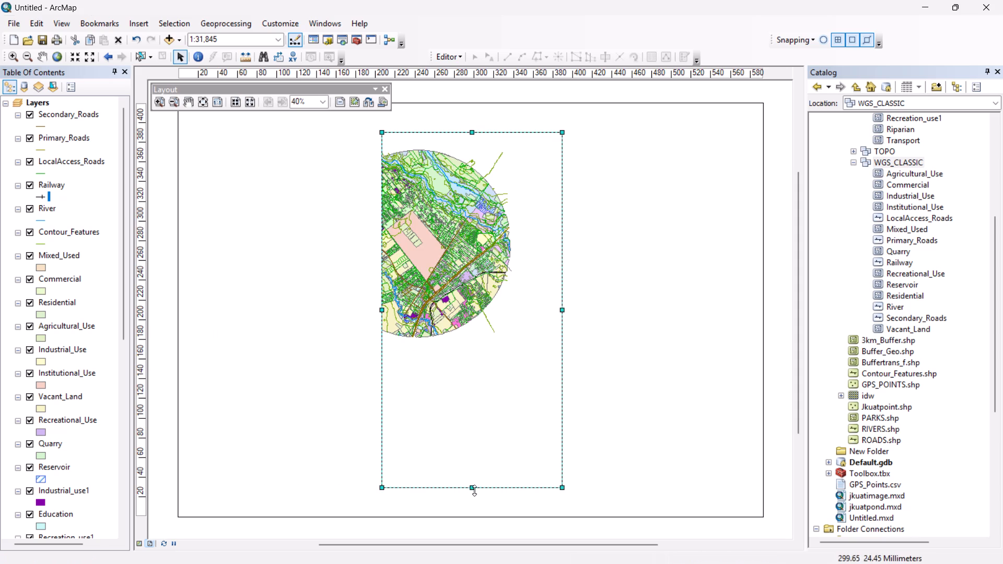
pyautogui.moveTo(470, 490); pyautogui.dragTo(466, 316)
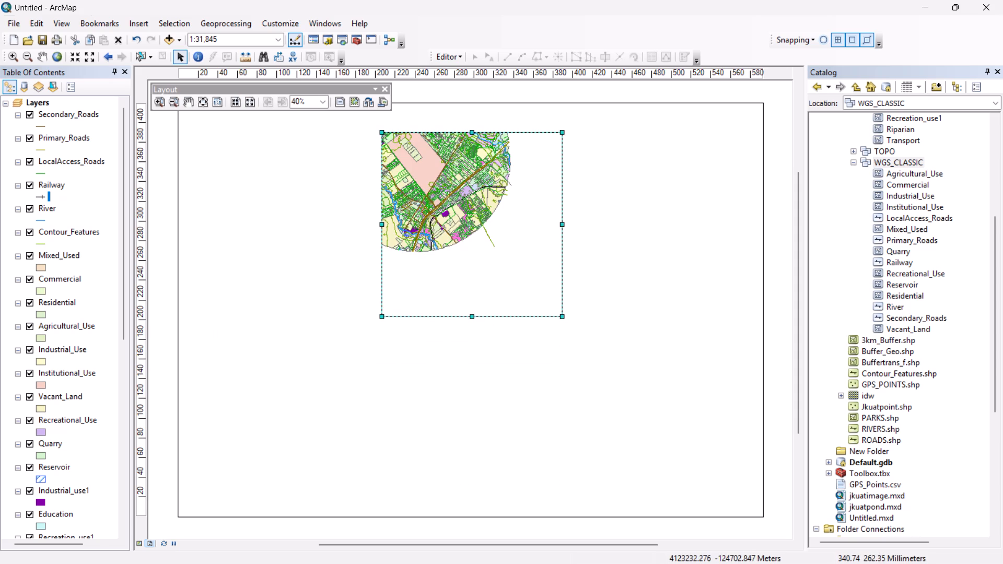
# Look through the layer list in the table of contents, from the road layers down to the zoning map raster.
pyautogui.scroll(-2, 49, 221)
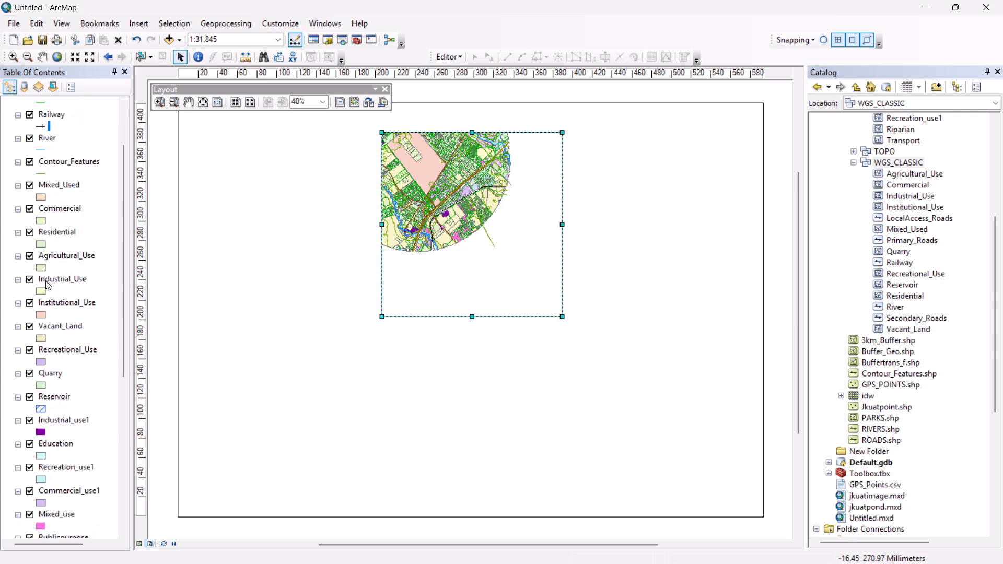
pyautogui.scroll(-3, 45, 280)
pyautogui.scroll(-6, 88, 428)
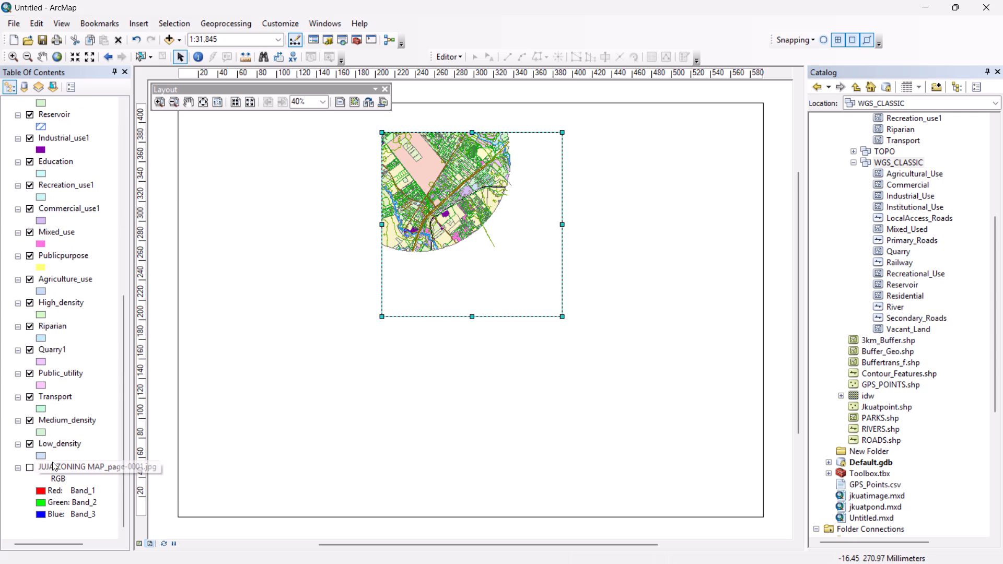
pyautogui.scroll(1, 69, 322)
pyautogui.scroll(-1, 69, 322)
pyautogui.scroll(7, 69, 322)
pyautogui.scroll(-1, 69, 322)
pyautogui.scroll(2, 69, 322)
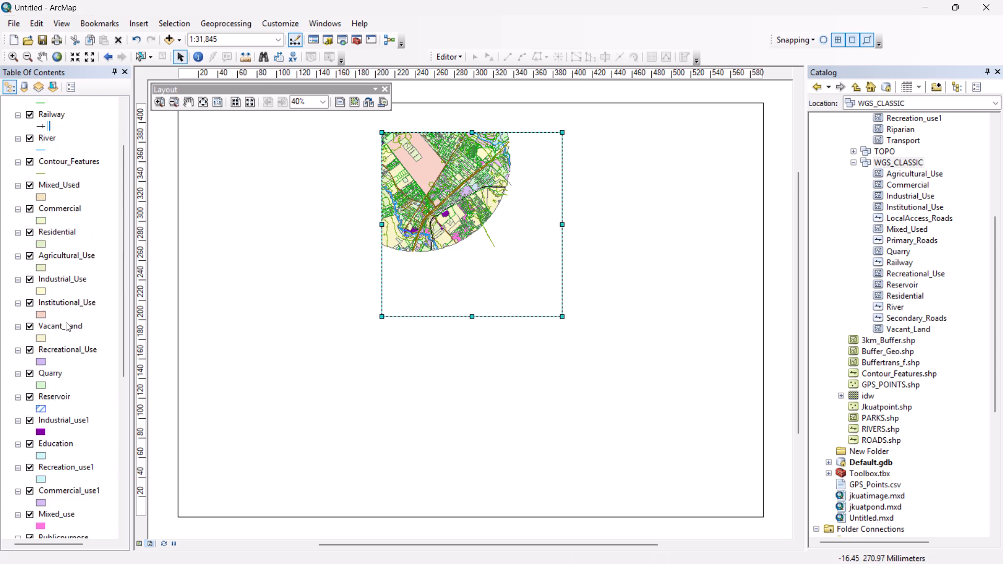
pyautogui.scroll(2, 64, 300)
pyautogui.scroll(2, 55, 233)
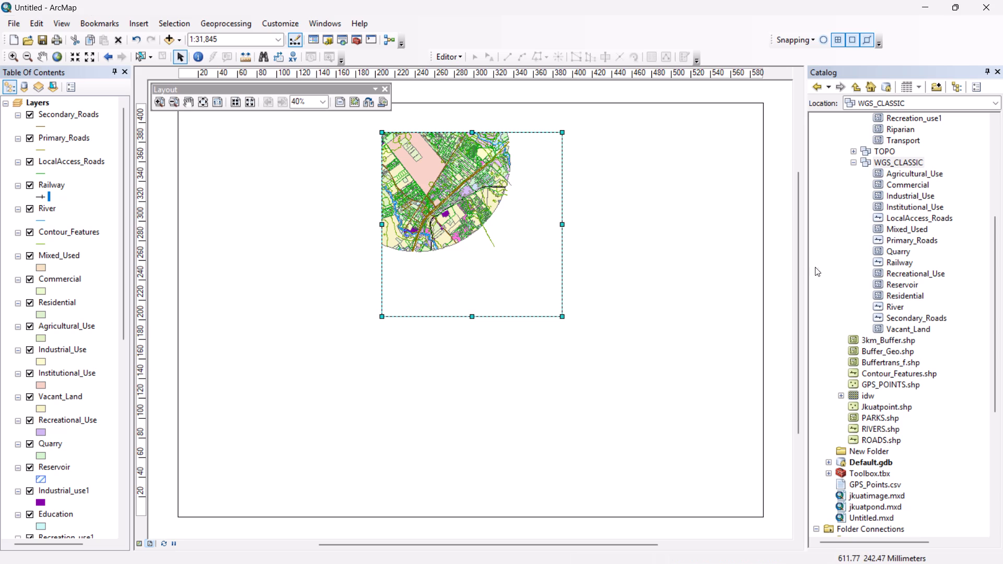
# Add the Buffer_Geo shapefile to the map and zoom the data frame to that layer's extent.
pyautogui.scroll(1, 862, 273)
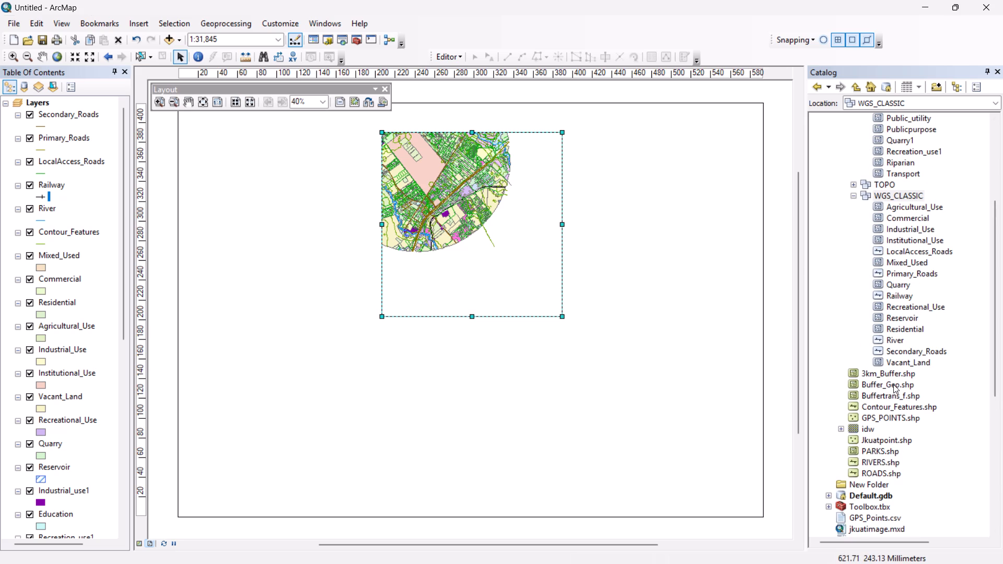
pyautogui.moveTo(893, 384); pyautogui.dragTo(492, 267)
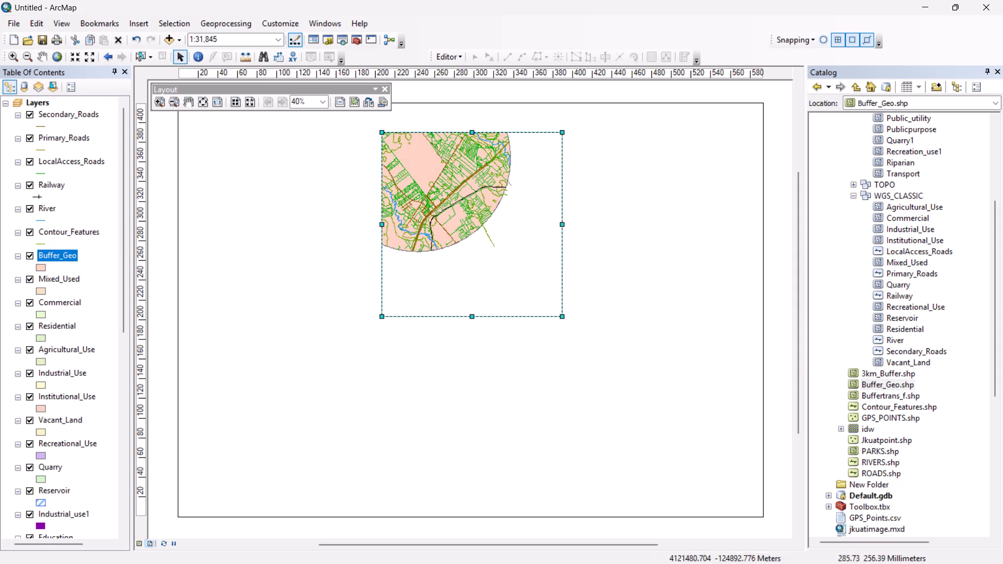
pyautogui.rightClick(66, 253)
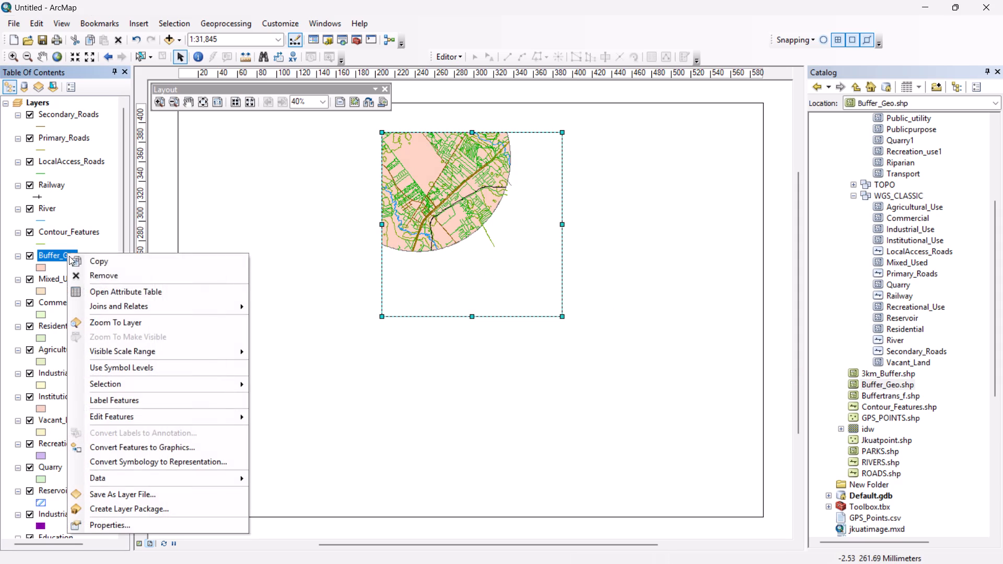
pyautogui.click(96, 328)
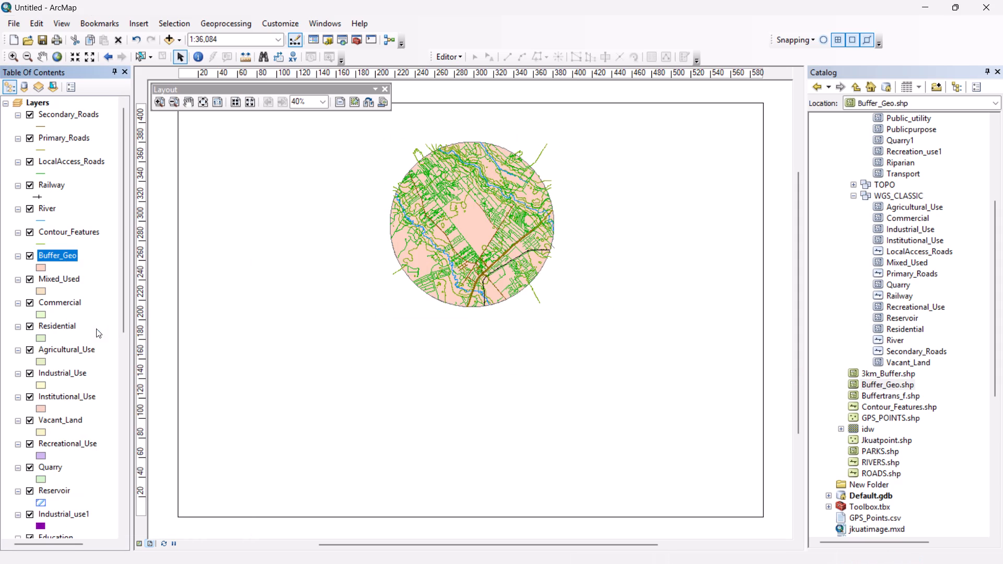
# Symbolize the Buffer_Geo layer with the Hollow fill symbol and an outline width of 2.
pyautogui.click(42, 268)
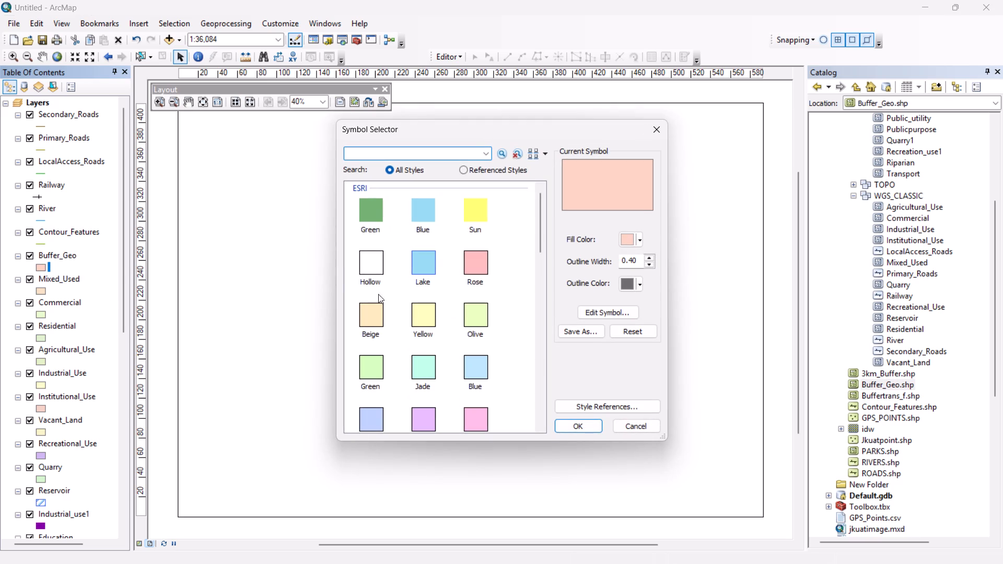
pyautogui.click(364, 263)
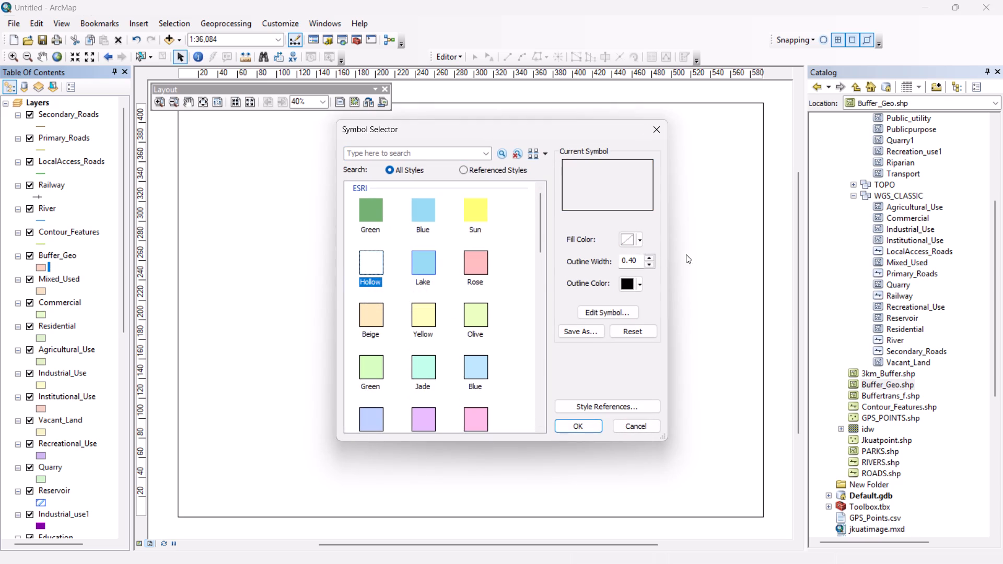
pyautogui.click(648, 259)
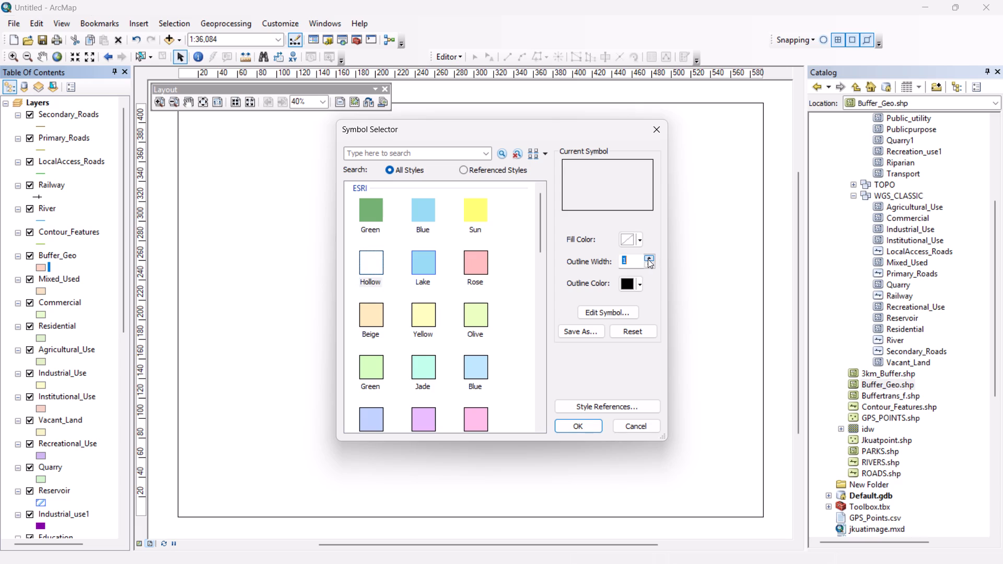
pyautogui.click(648, 259)
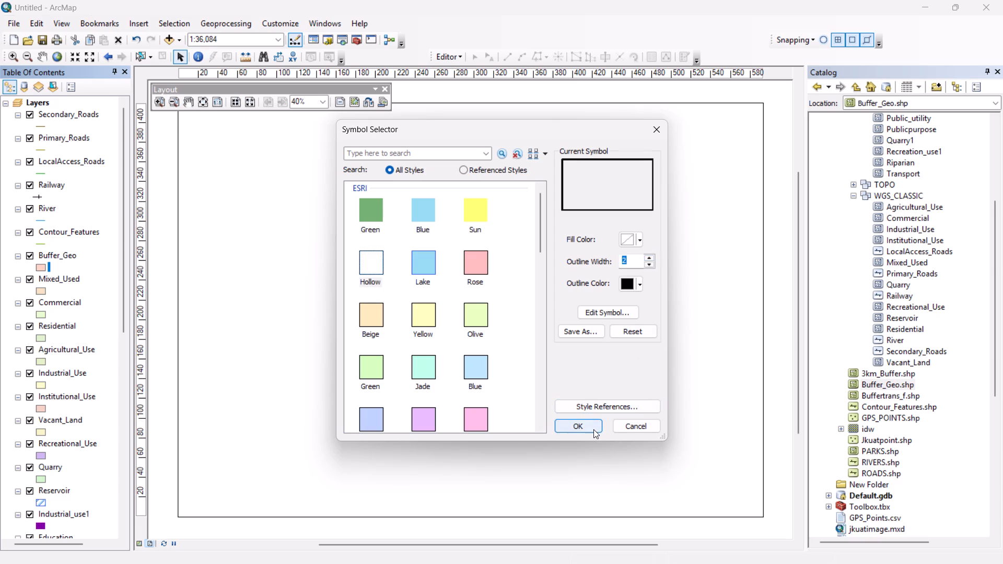
pyautogui.click(593, 429)
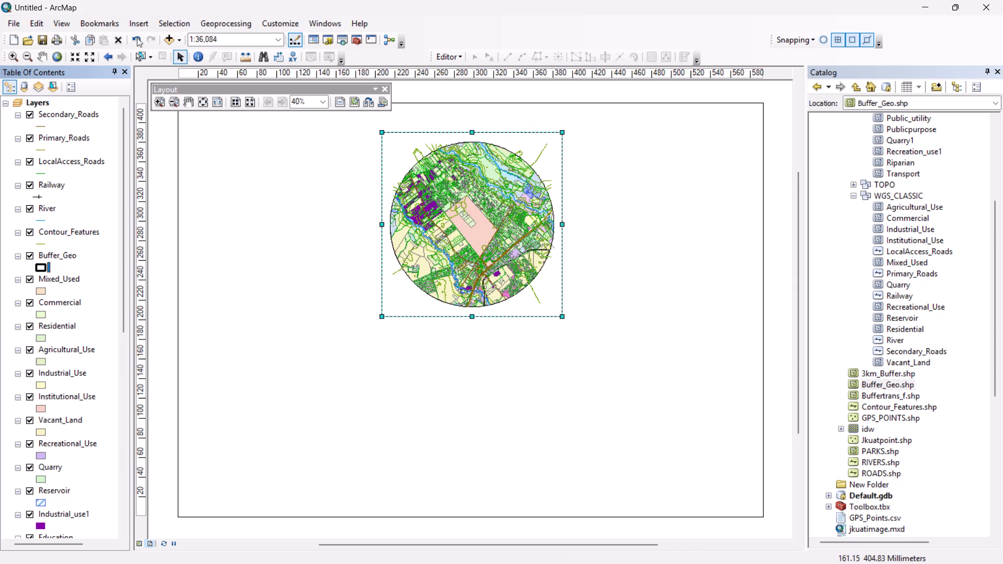
# Insert a new data frame and place it beside the main map in the upper-left area of the page.
pyautogui.click(66, 23)
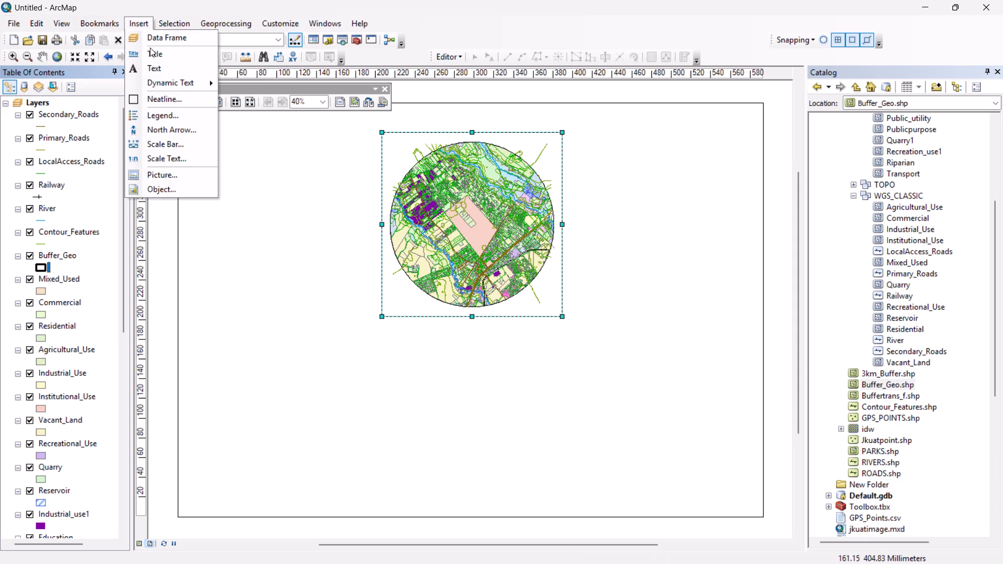
pyautogui.click(176, 41)
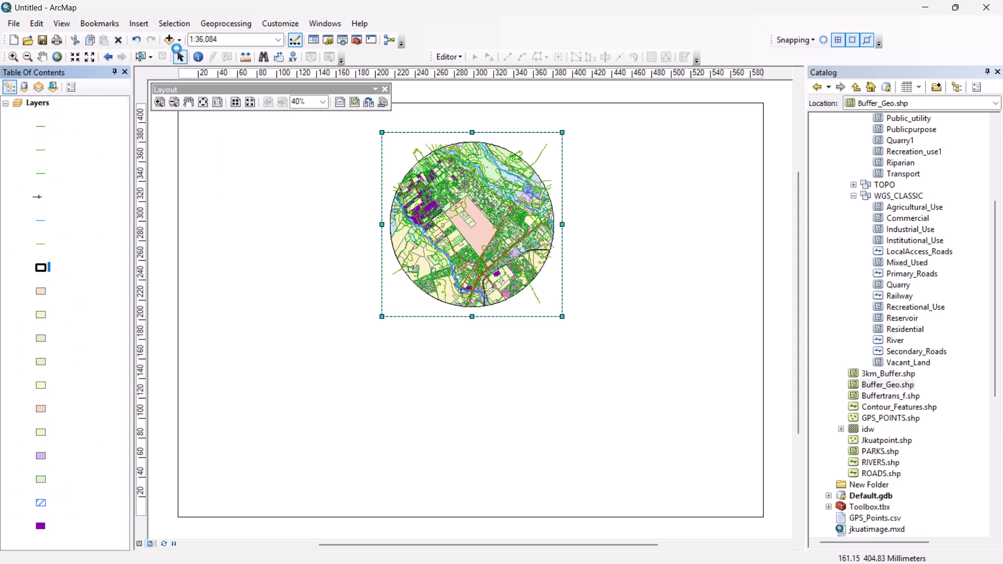
pyautogui.moveTo(446, 322); pyautogui.dragTo(268, 297)
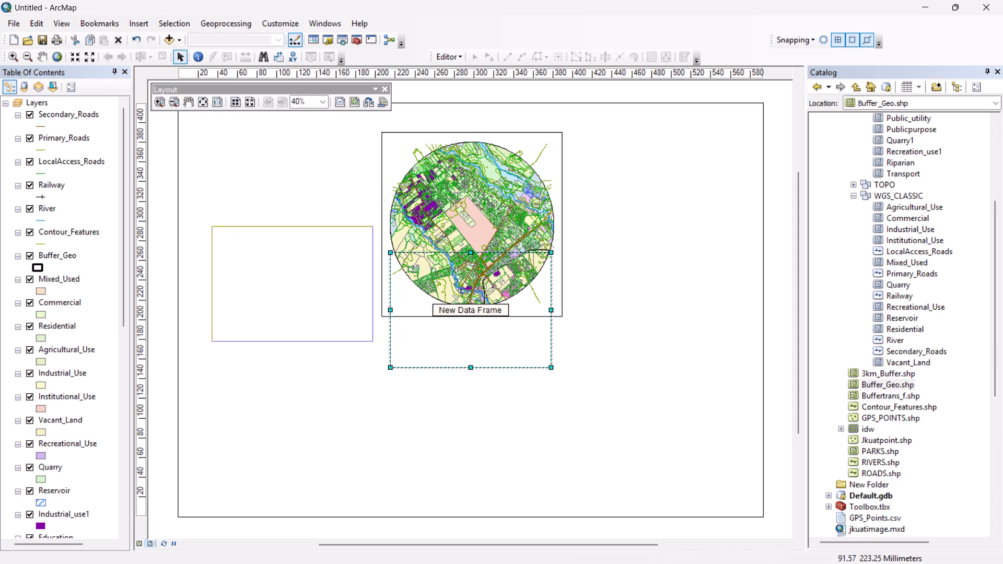
pyautogui.moveTo(268, 297); pyautogui.dragTo(255, 191)
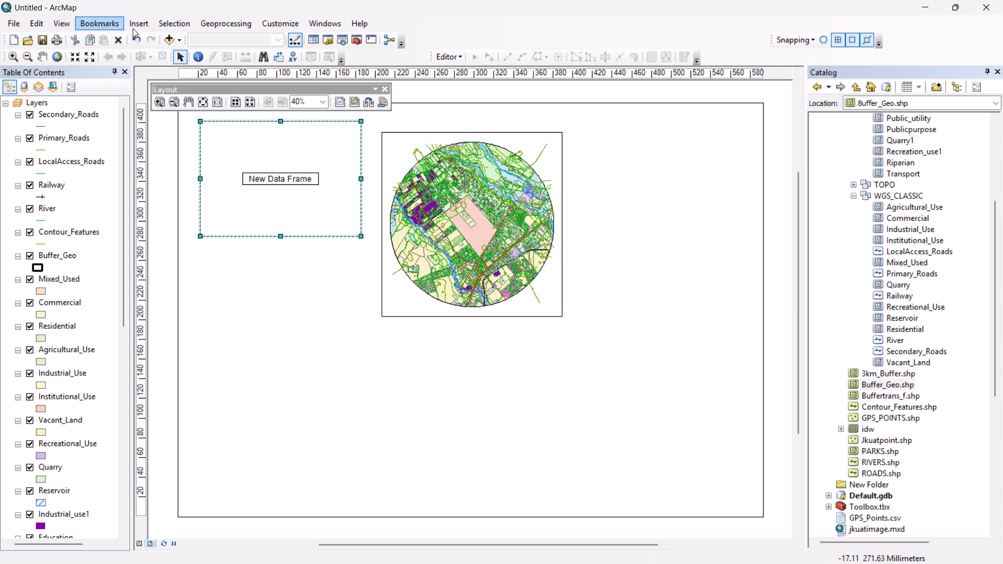
# Insert another data frame and place it in the lower-left area of the page, below the first empty frame.
pyautogui.click(135, 29)
pyautogui.click(166, 45)
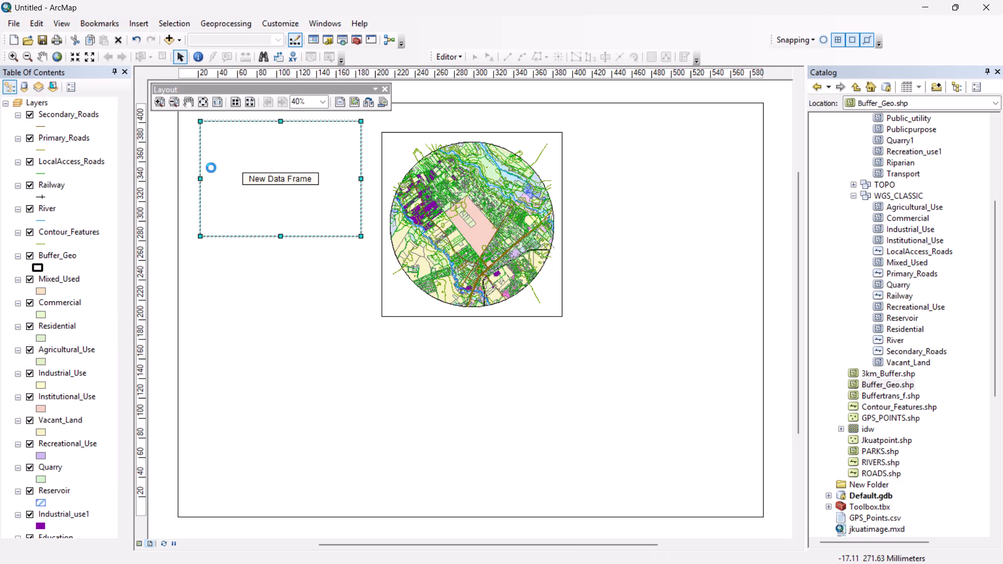
pyautogui.moveTo(421, 337); pyautogui.dragTo(251, 406)
# Copy the Primary_Roads layer from the main data frame into the lower new data frame.
pyautogui.scroll(3, 92, 208)
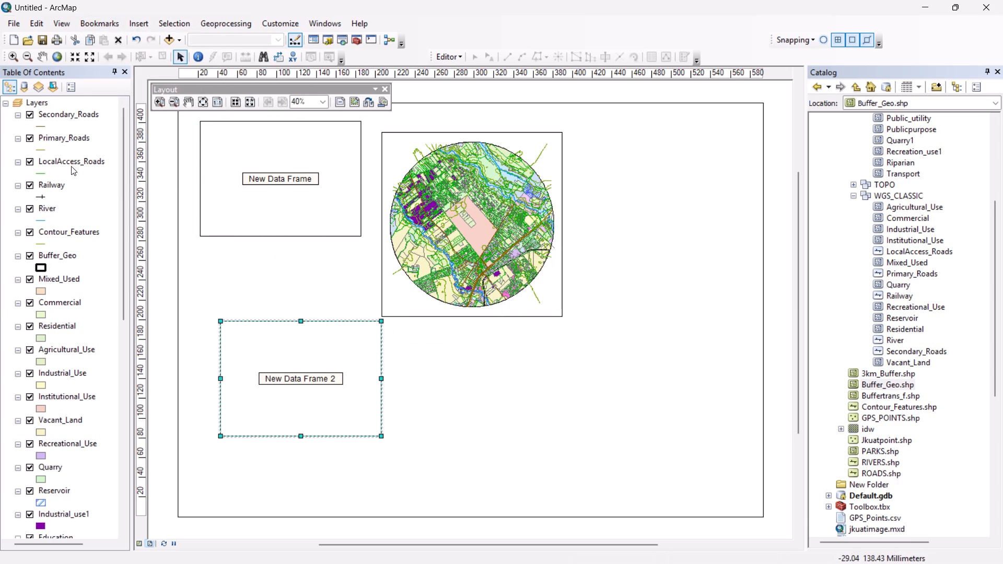
pyautogui.moveTo(55, 137); pyautogui.dragTo(240, 379)
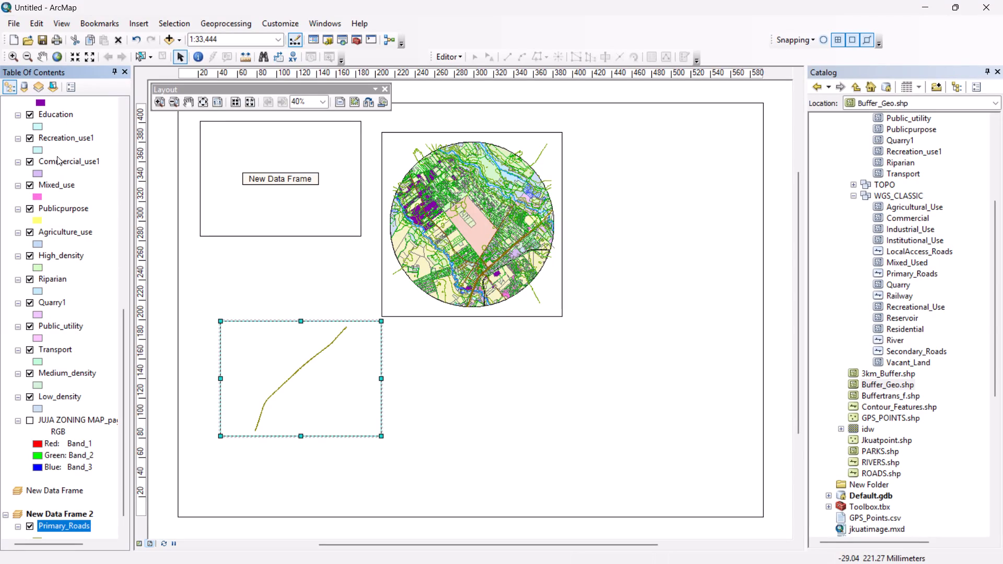
pyautogui.scroll(-2, 63, 232)
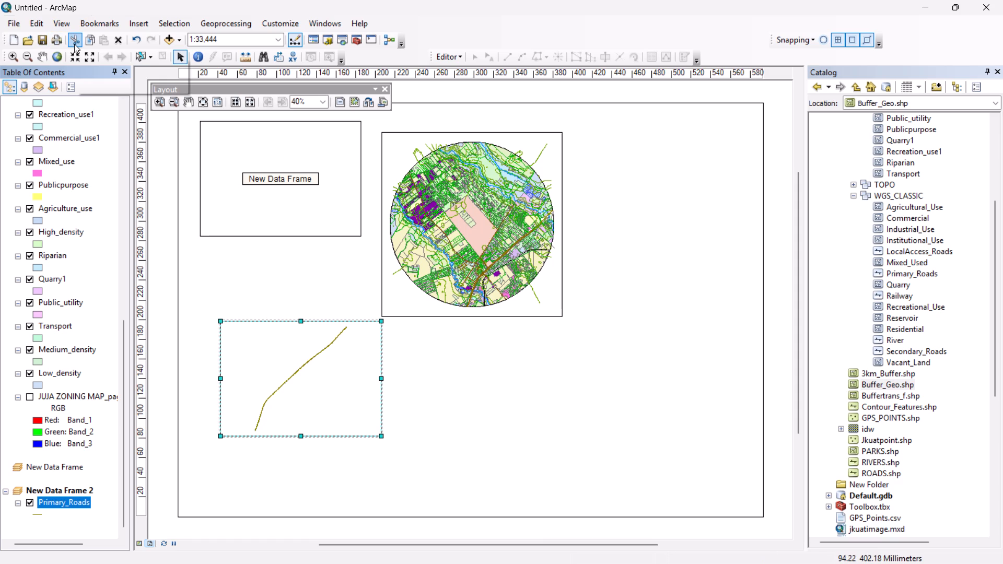
# Save the map document to the Desktop as FINAL_WORK.
pyautogui.click(43, 46)
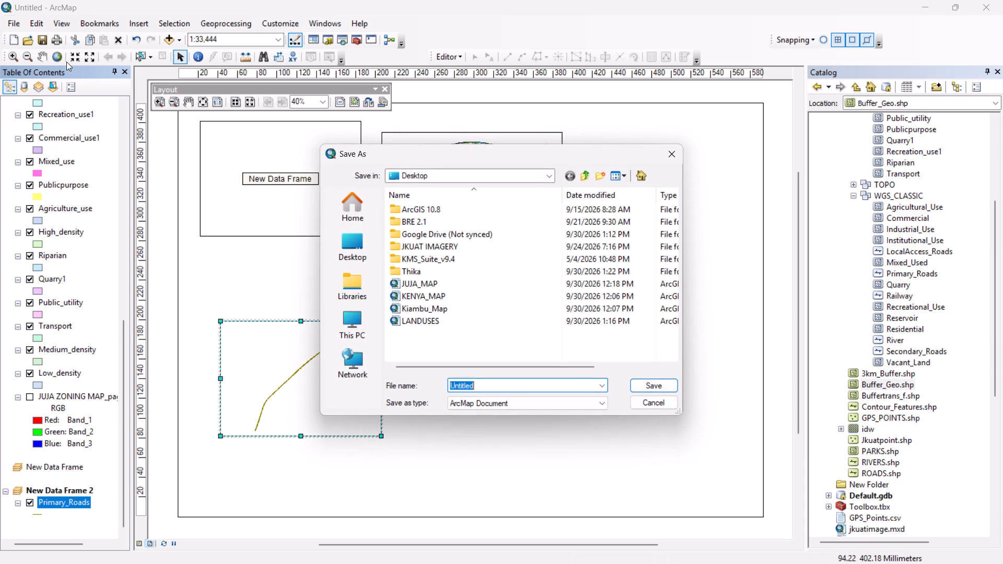
pyautogui.press('BackSpace')
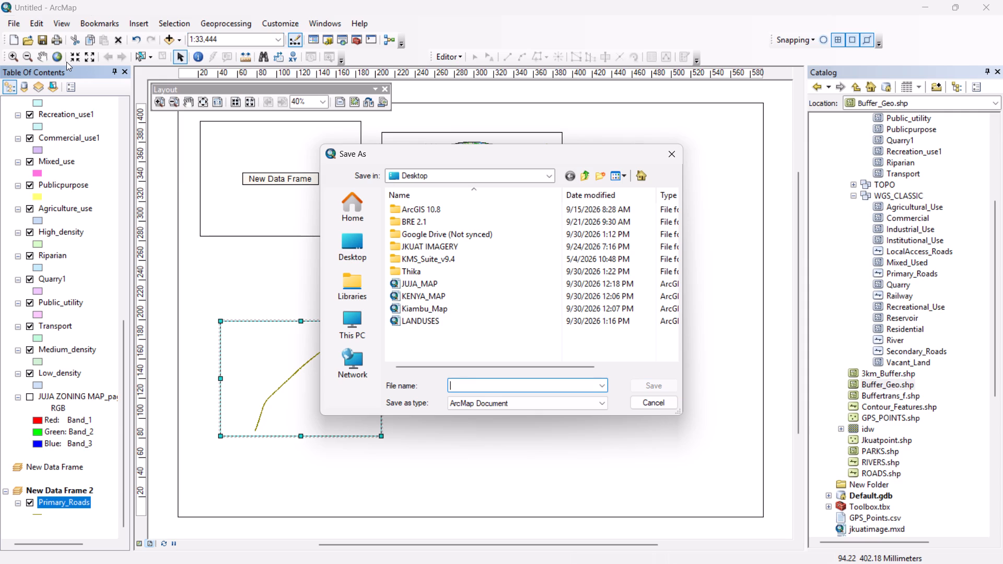
pyautogui.write('FINAL')
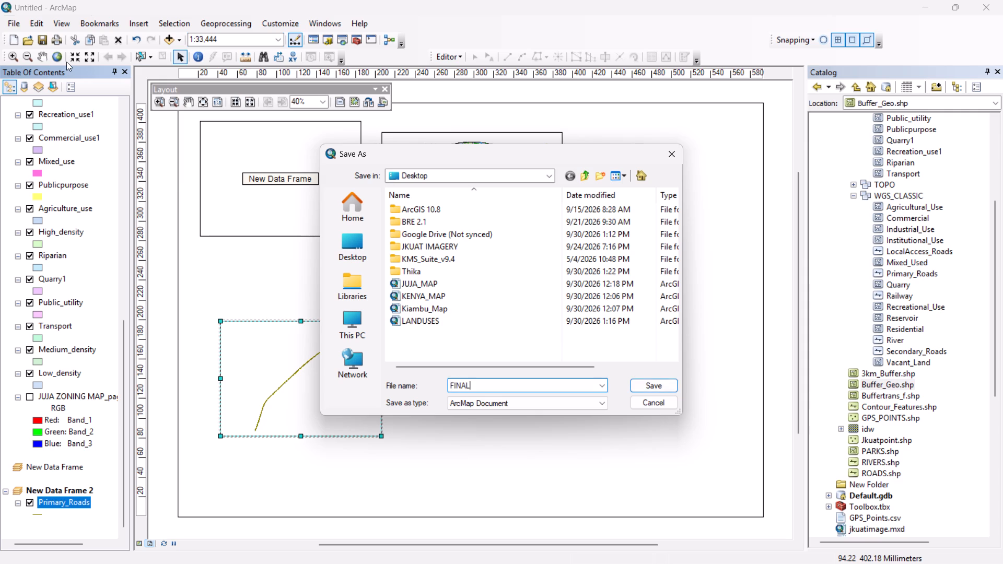
pyautogui.press('space')
pyautogui.hotkey('shift', 'BackSpace')
pyautogui.hotkey('shift', '_')
pyautogui.write('WORK')
pyautogui.click(646, 387)
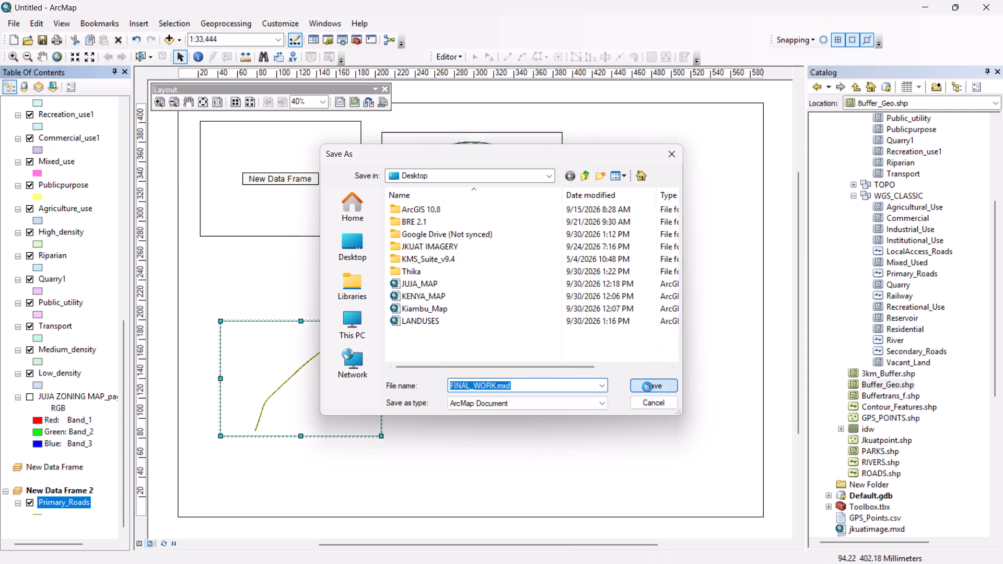
# Copy the Secondary_Roads layer from the main data frame into the lower data frame, New Data Frame 2.
pyautogui.scroll(-3, 63, 172)
pyautogui.scroll(1, 63, 172)
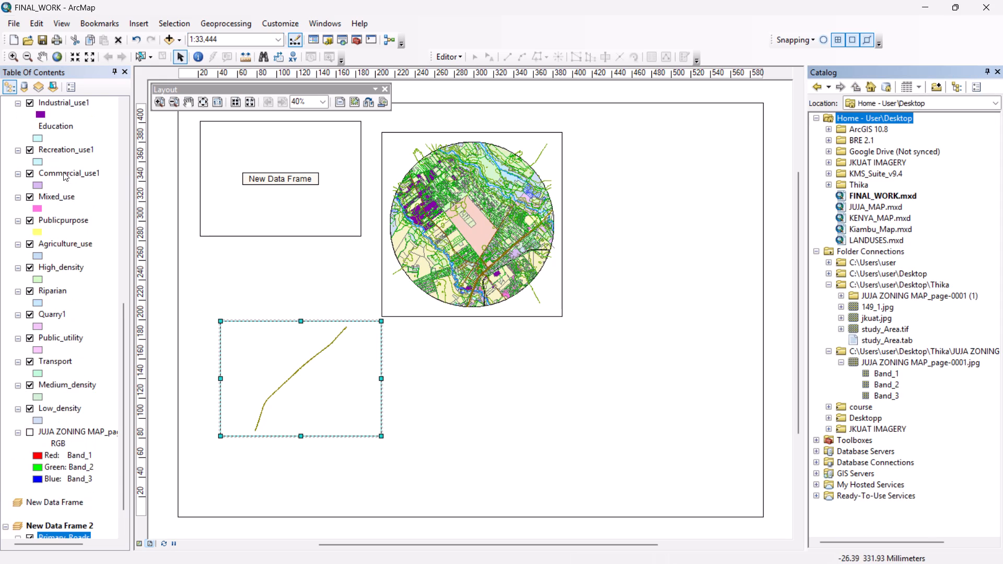
pyautogui.scroll(-1, 63, 172)
pyautogui.scroll(1, 63, 172)
pyautogui.scroll(-1, 63, 172)
pyautogui.scroll(1, 63, 172)
pyautogui.scroll(-1, 63, 172)
pyautogui.scroll(7, 63, 172)
pyautogui.scroll(-1, 63, 172)
pyautogui.scroll(2, 63, 172)
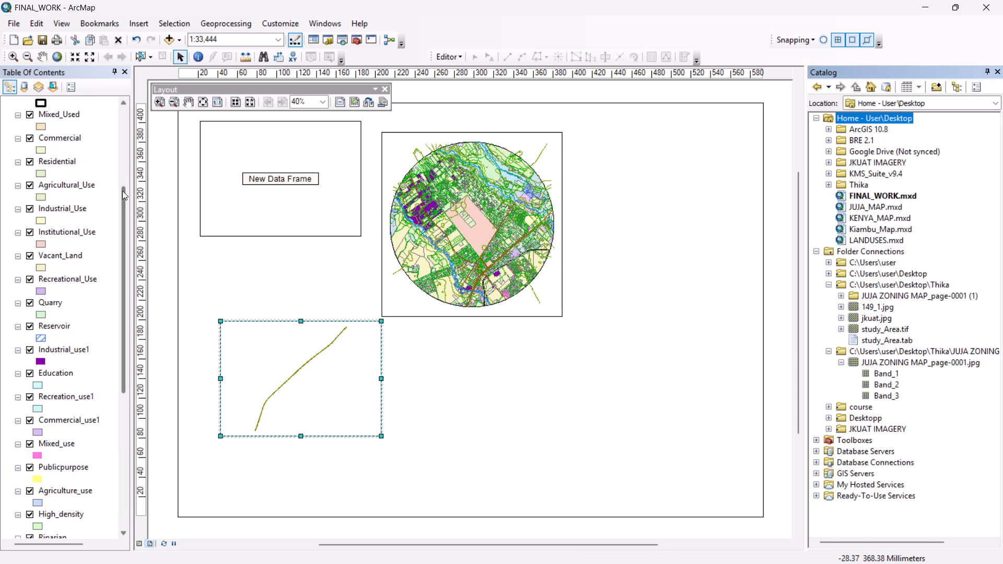
pyautogui.moveTo(122, 191); pyautogui.dragTo(132, 107)
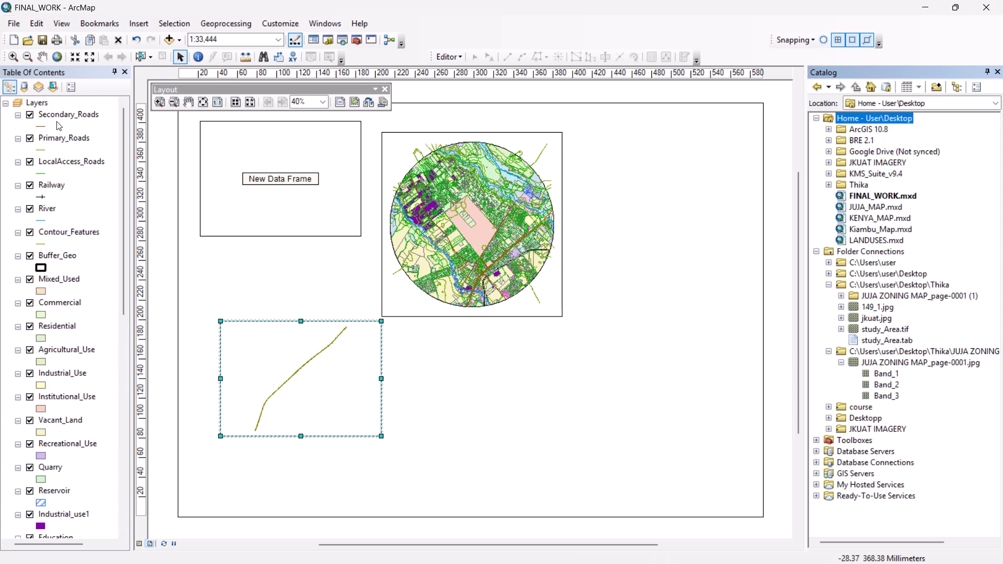
pyautogui.moveTo(60, 114); pyautogui.dragTo(77, 116)
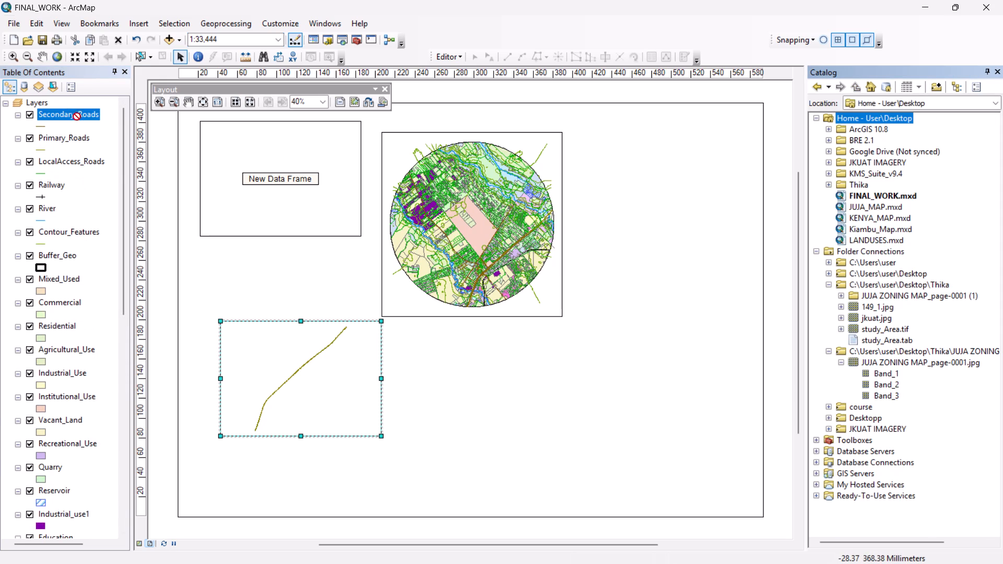
pyautogui.moveTo(77, 116); pyautogui.dragTo(267, 359)
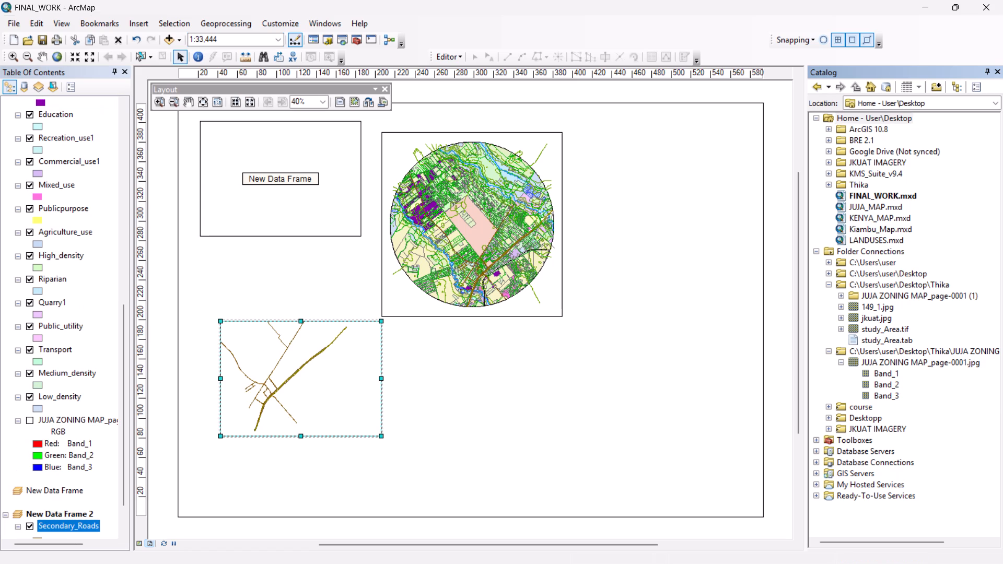
# Copy the LocalAccess_Roads layer from the main data frame into New Data Frame 2.
pyautogui.scroll(5, 56, 140)
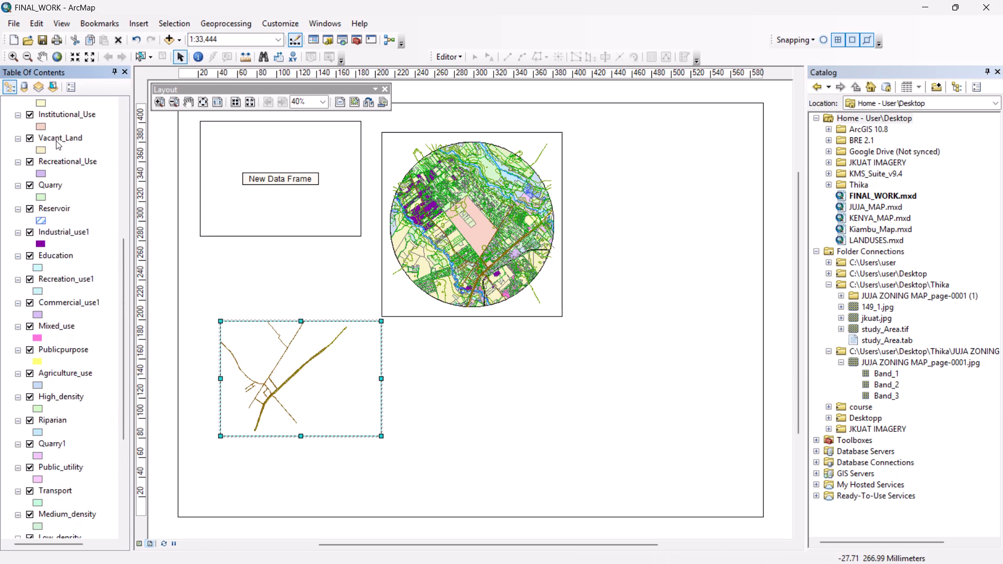
pyautogui.scroll(2, 56, 140)
pyautogui.scroll(-1, 56, 140)
pyautogui.scroll(4, 56, 140)
pyautogui.scroll(-1, 56, 140)
pyautogui.scroll(5, 56, 140)
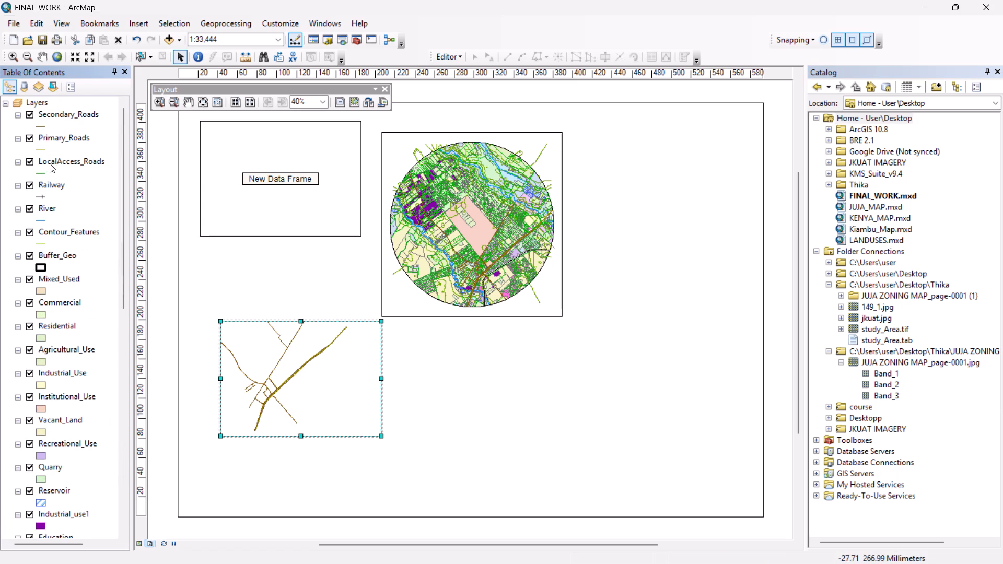
pyautogui.moveTo(53, 160); pyautogui.dragTo(281, 356)
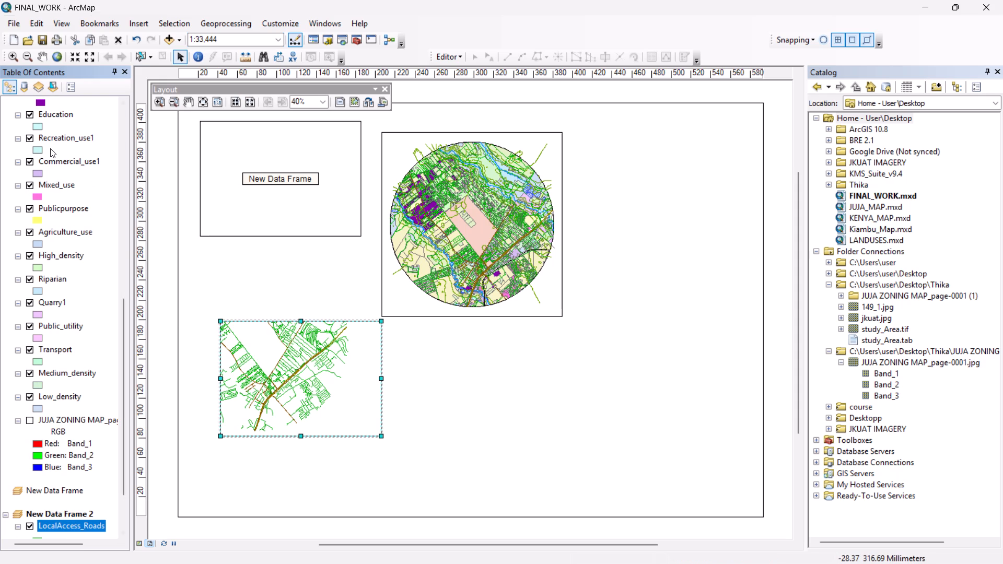
# Copy the Railway layer from the main data frame into New Data Frame 2.
pyautogui.scroll(5, 50, 147)
pyautogui.scroll(-1, 50, 147)
pyautogui.scroll(5, 50, 147)
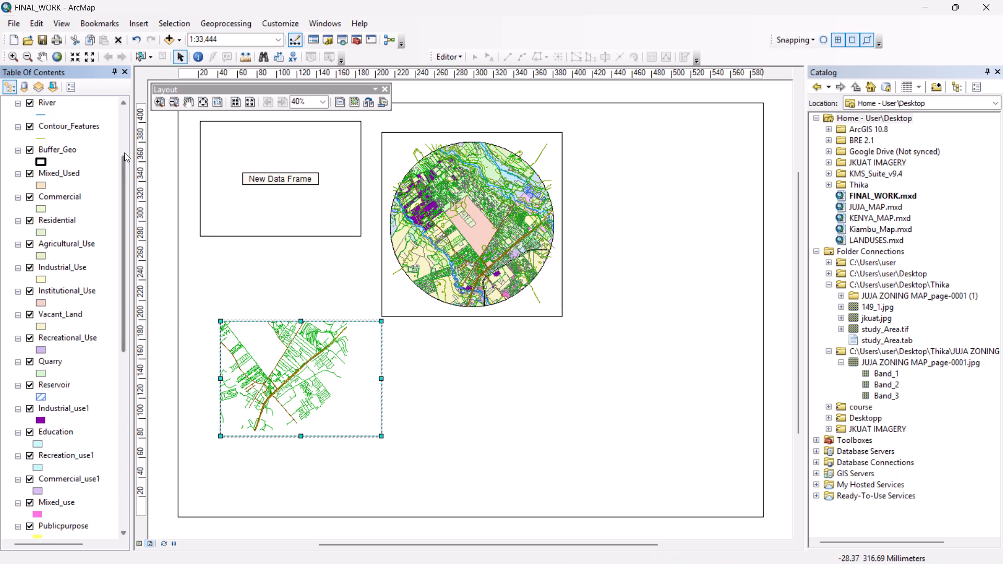
pyautogui.moveTo(121, 160); pyautogui.dragTo(131, 81)
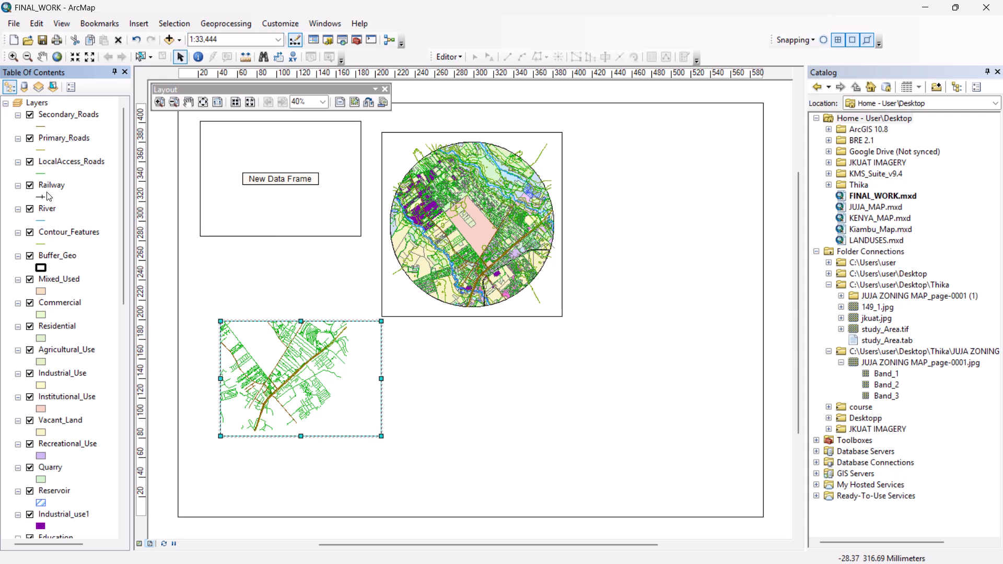
pyautogui.moveTo(45, 193); pyautogui.dragTo(61, 184)
pyautogui.moveTo(61, 184); pyautogui.dragTo(61, 183)
pyautogui.moveTo(52, 183); pyautogui.dragTo(260, 335)
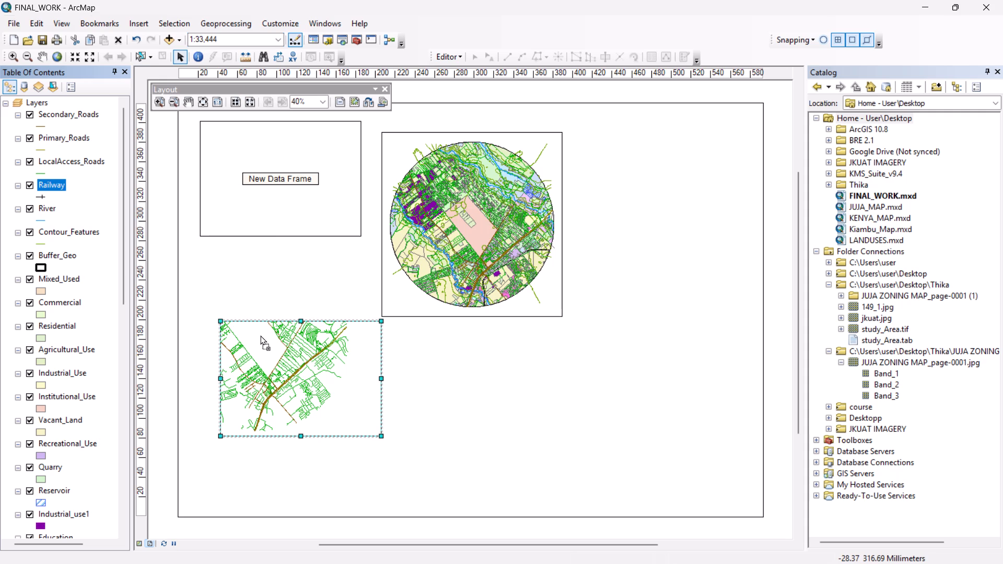
pyautogui.moveTo(260, 335); pyautogui.dragTo(270, 350)
# Copy the Buffer_Geo layer from the main data frame into New Data Frame 2.
pyautogui.scroll(2, 63, 115)
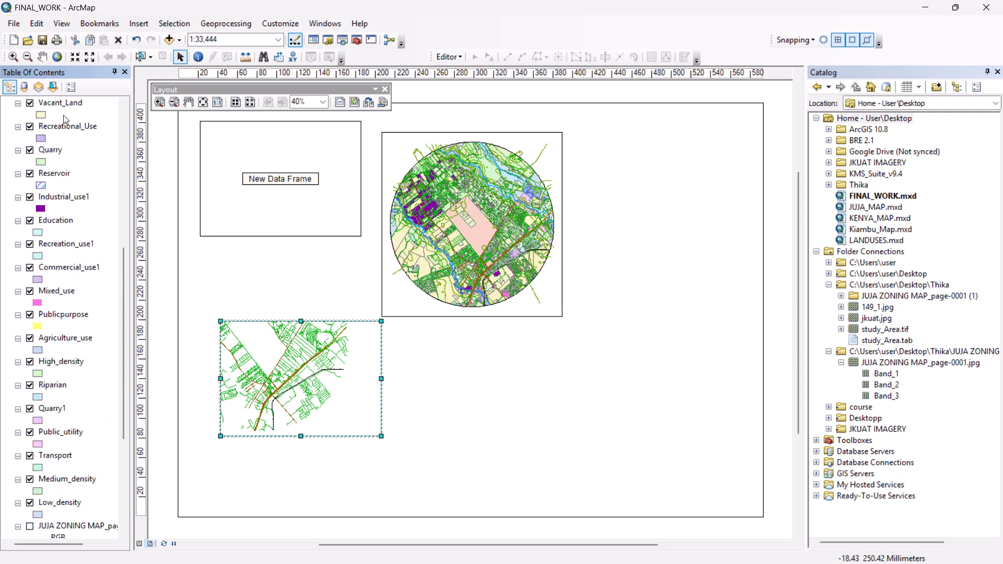
pyautogui.scroll(10, 63, 115)
pyautogui.scroll(-1, 63, 115)
pyautogui.scroll(10, 63, 115)
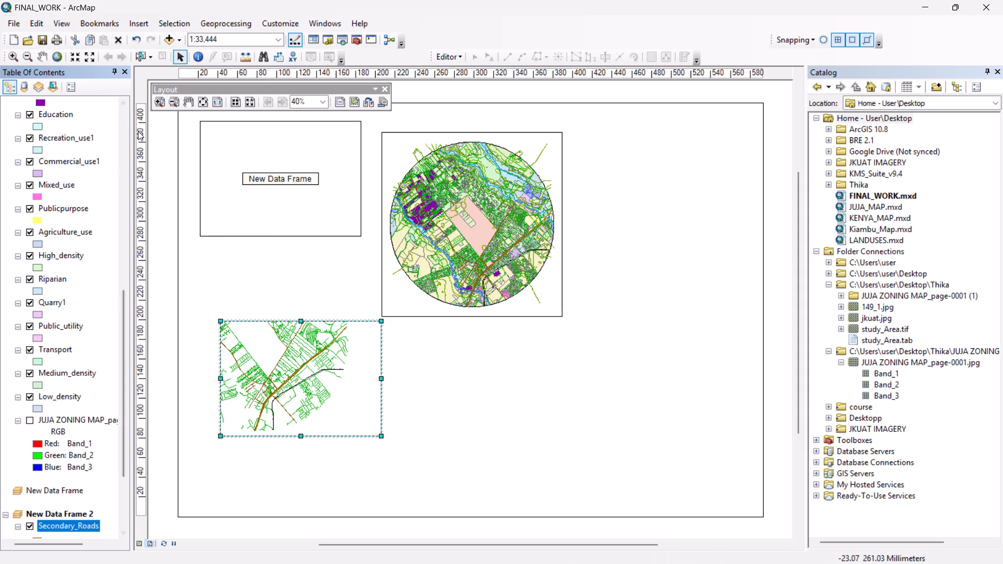
pyautogui.click(125, 102)
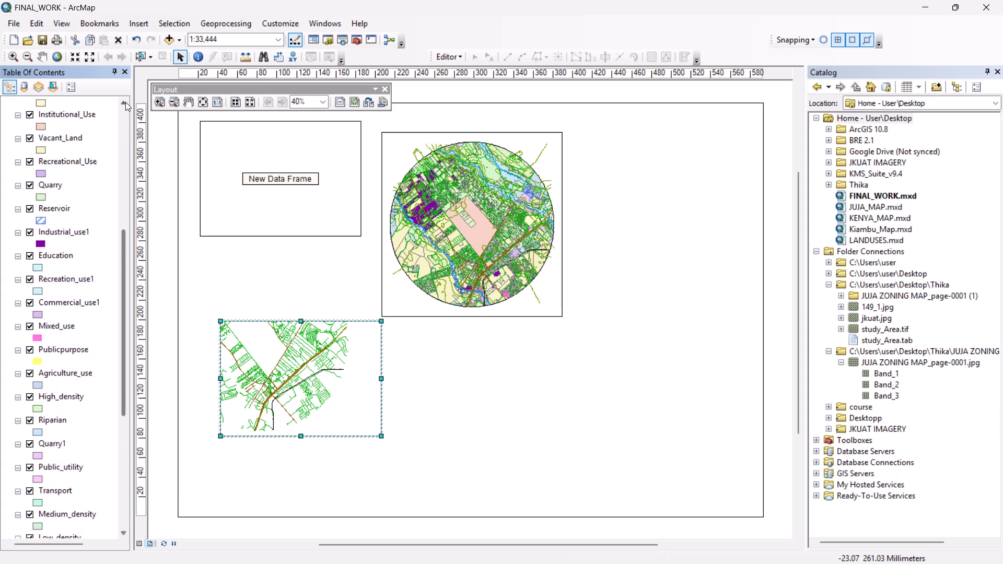
pyautogui.tripleClick(125, 102)
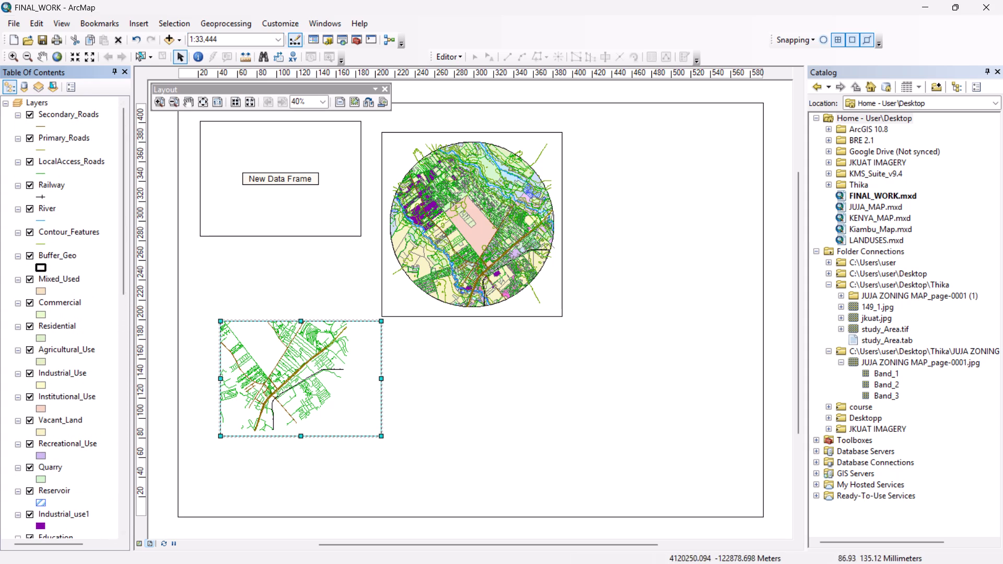
pyautogui.rightClick(336, 402)
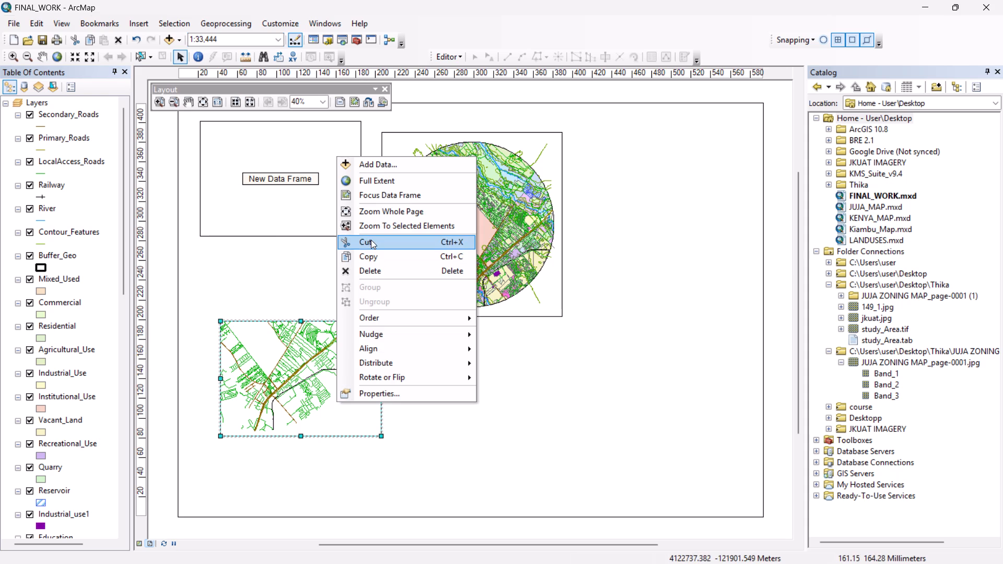
pyautogui.click(526, 383)
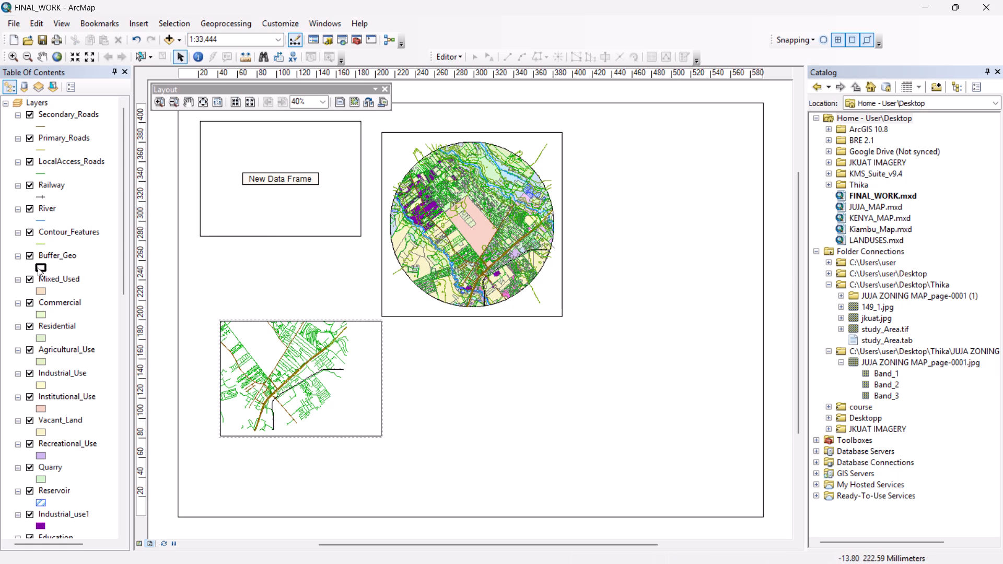
pyautogui.moveTo(38, 267); pyautogui.dragTo(44, 292)
pyautogui.moveTo(61, 255); pyautogui.dragTo(274, 390)
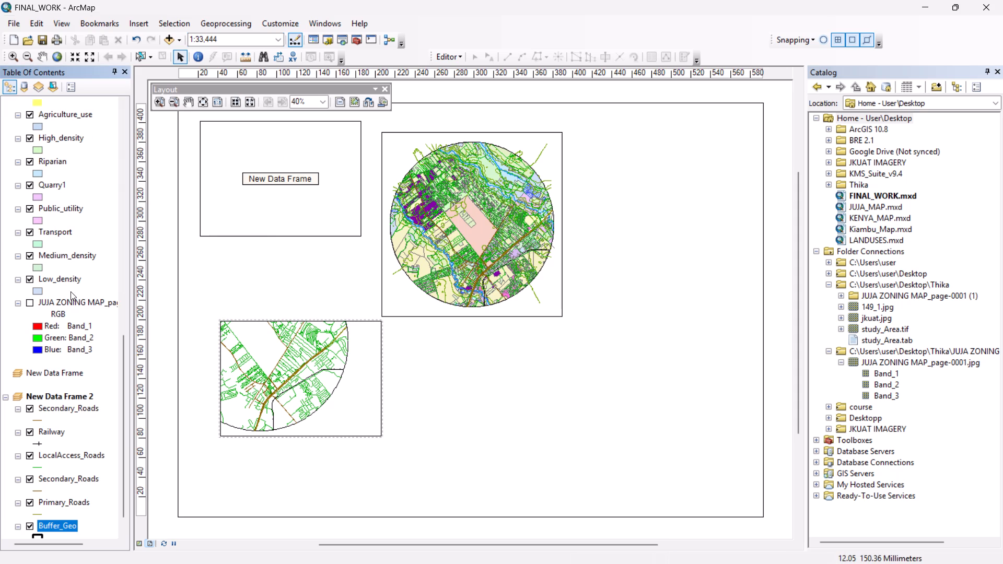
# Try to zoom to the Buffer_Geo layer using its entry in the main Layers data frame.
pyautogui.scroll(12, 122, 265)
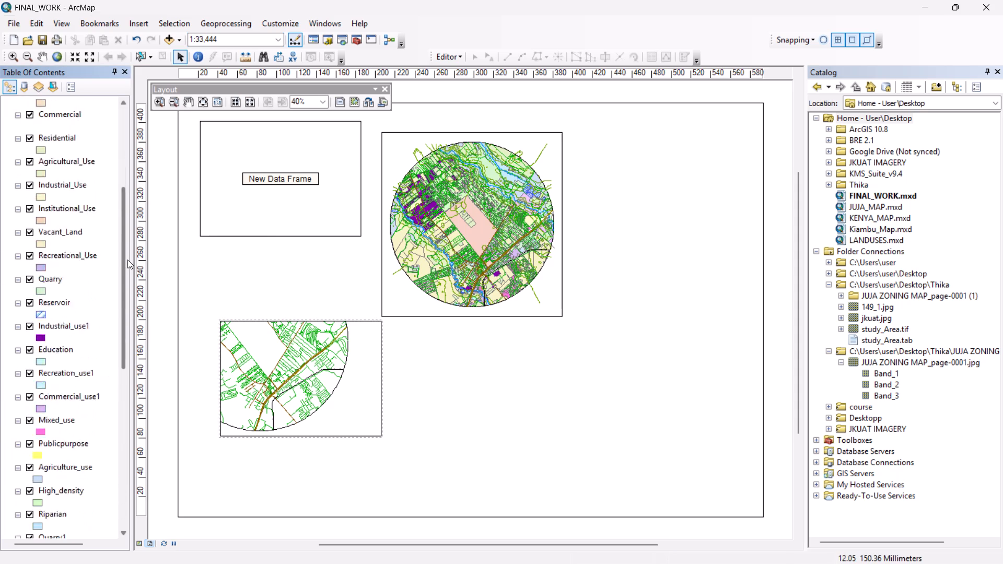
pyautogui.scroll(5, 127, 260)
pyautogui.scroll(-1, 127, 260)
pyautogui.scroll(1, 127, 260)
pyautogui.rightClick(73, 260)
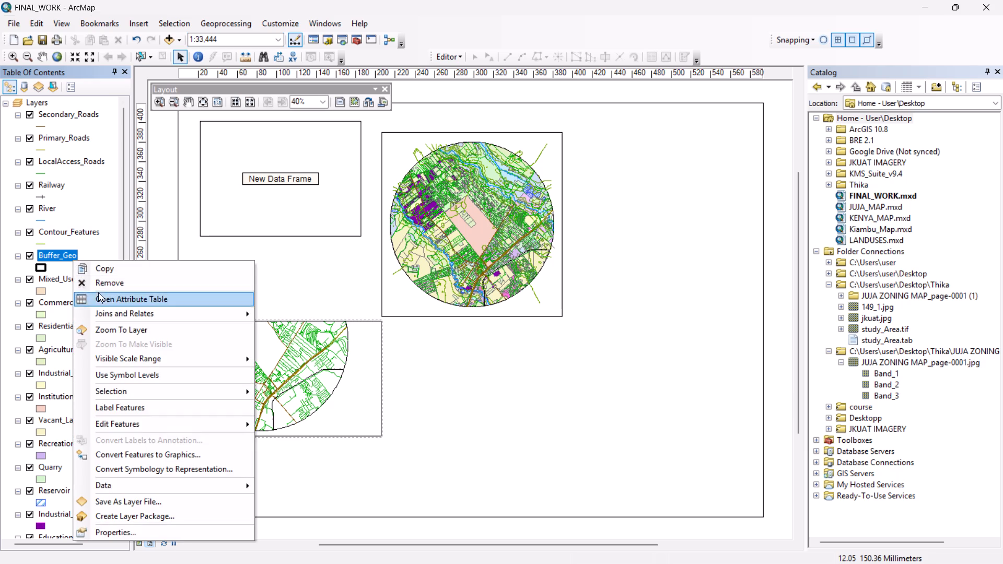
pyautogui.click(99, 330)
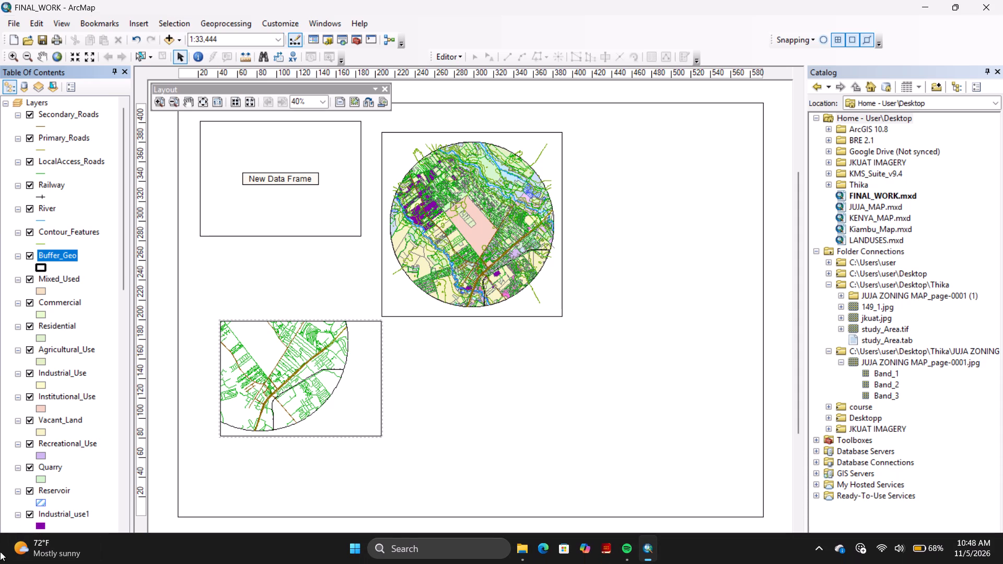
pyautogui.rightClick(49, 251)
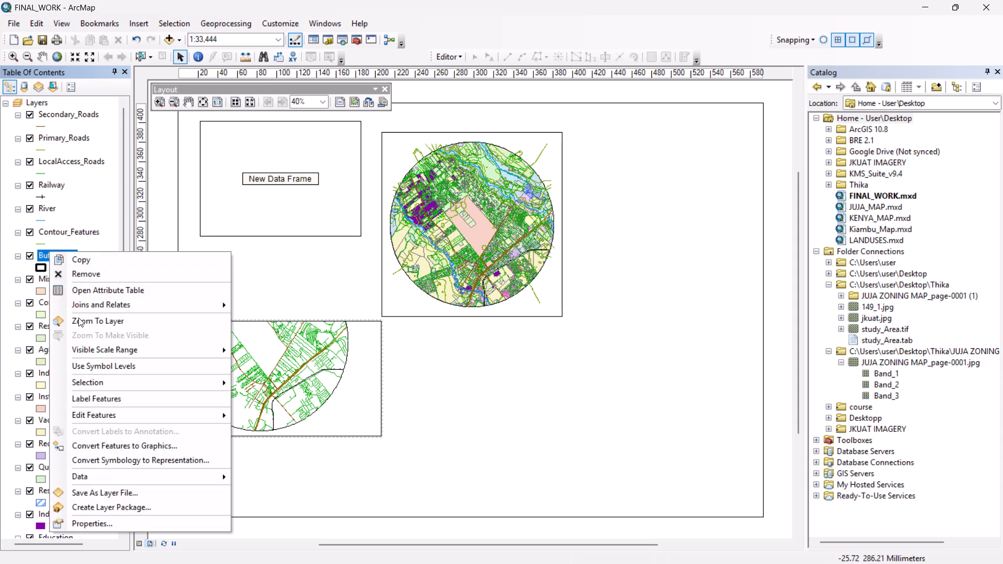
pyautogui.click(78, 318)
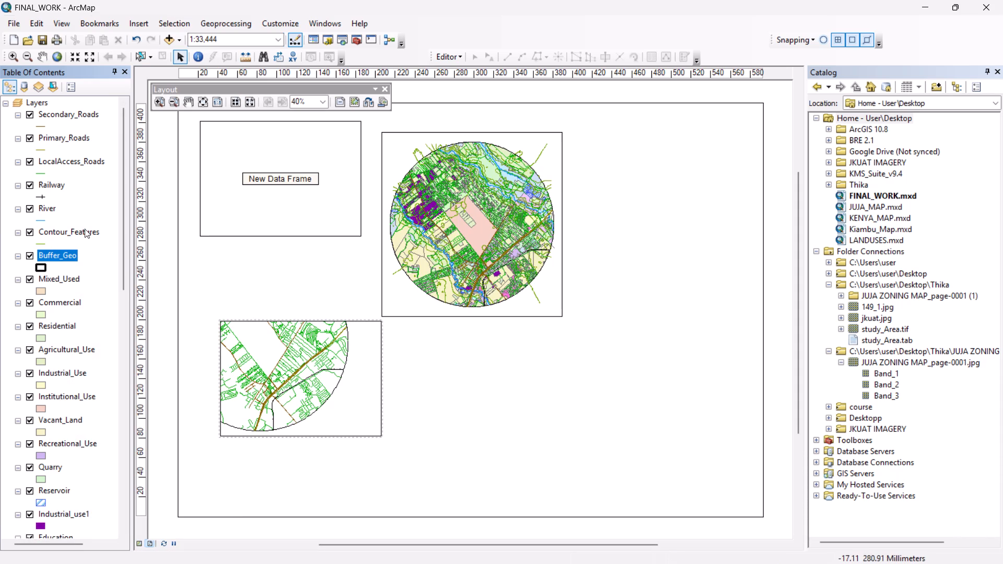
# Zoom New Data Frame 2 to the extent of its own Buffer_Geo layer.
pyautogui.scroll(-7, 9, 301)
pyautogui.scroll(-6, 21, 346)
pyautogui.scroll(1, 21, 354)
pyautogui.scroll(-3, 21, 354)
pyautogui.scroll(1, 21, 355)
pyautogui.scroll(-5, 21, 357)
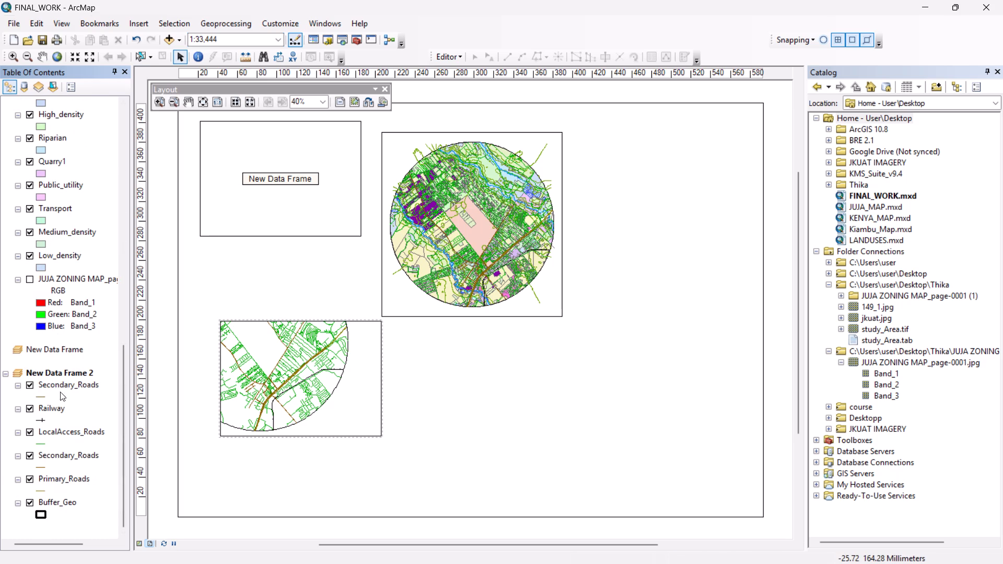
pyautogui.rightClick(50, 504)
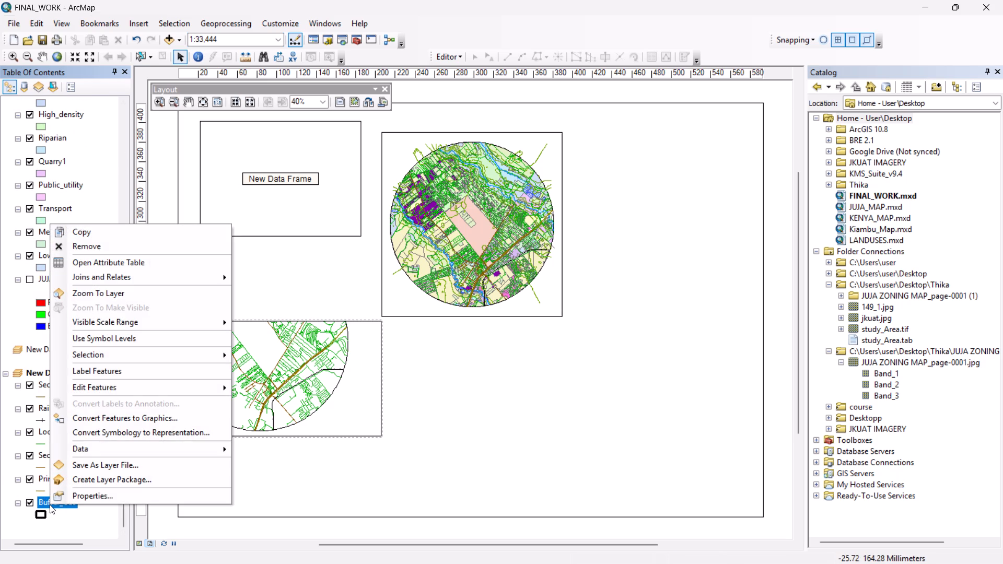
pyautogui.click(151, 293)
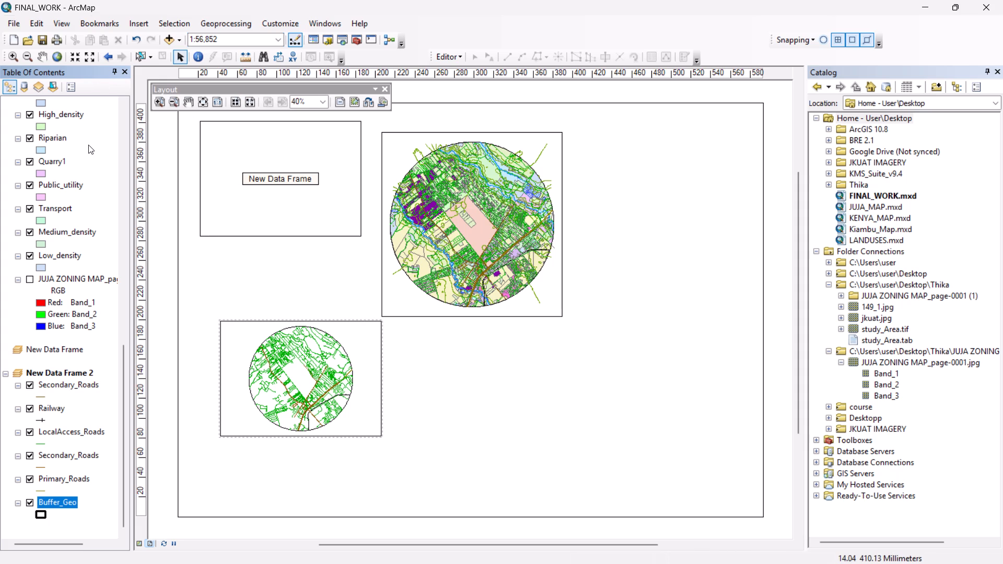
# Insert another data frame on the layout page and place it in the blank area below the main map.
pyautogui.click(136, 23)
pyautogui.click(159, 36)
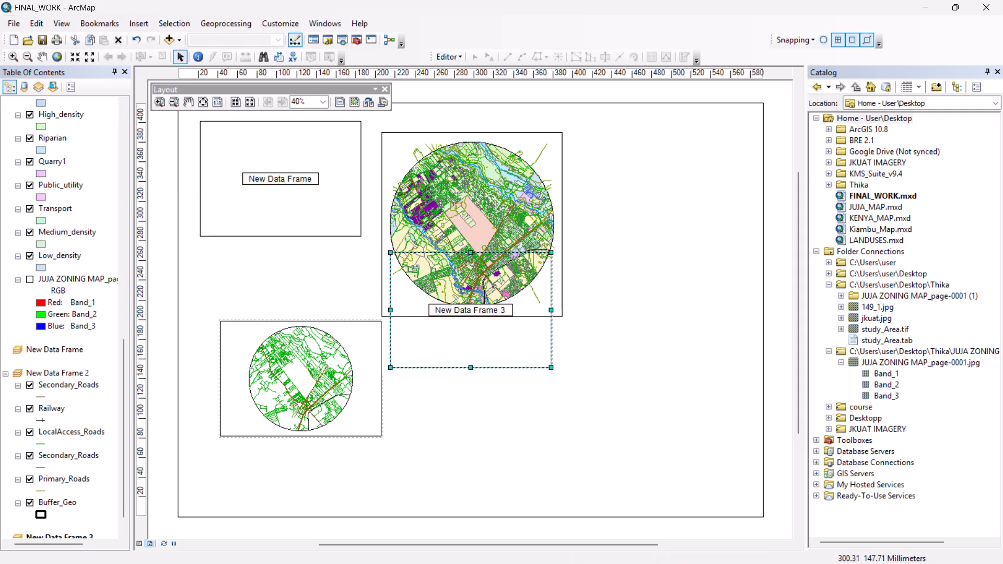
pyautogui.click(468, 367)
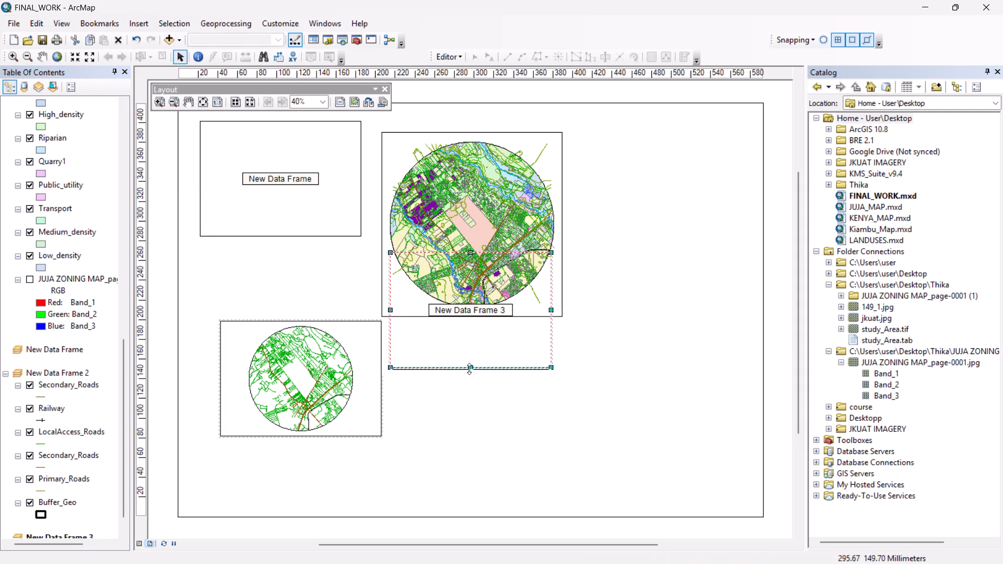
pyautogui.moveTo(466, 337); pyautogui.dragTo(535, 428)
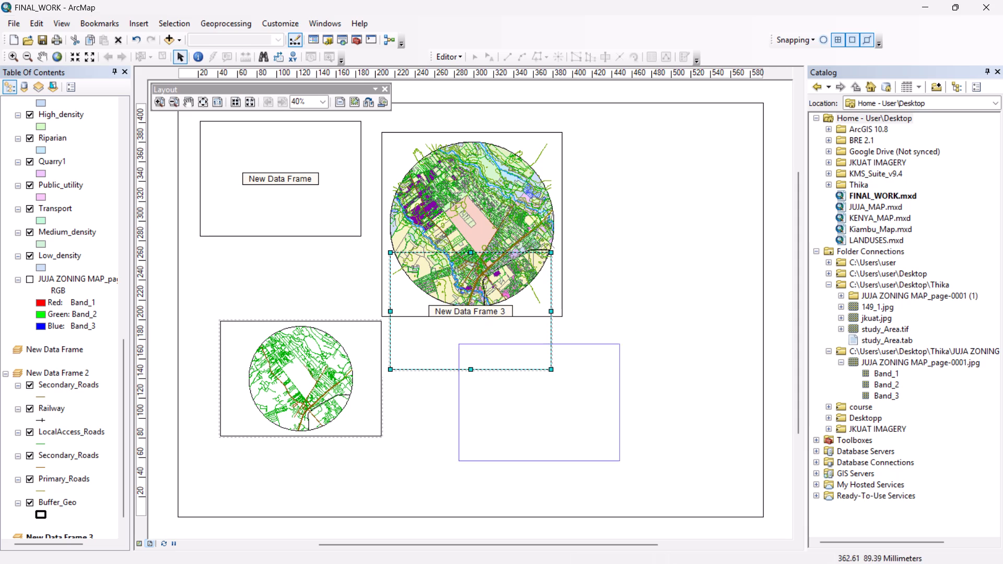
pyautogui.moveTo(535, 428); pyautogui.dragTo(526, 429)
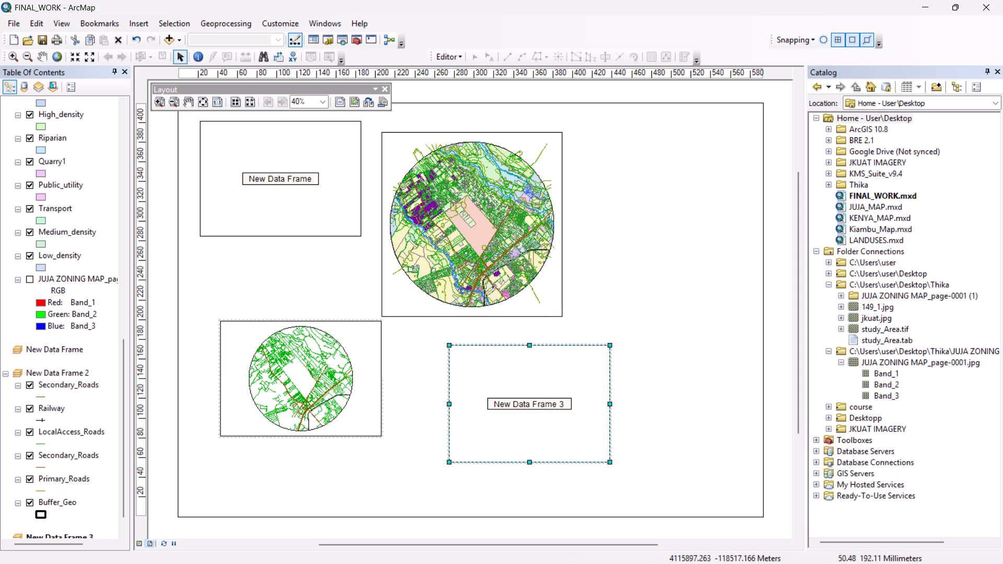
# Move New Data Frame 2 with the road network so it sits just below the empty New Data Frame.
pyautogui.click(226, 329)
pyautogui.moveTo(226, 328); pyautogui.dragTo(225, 321)
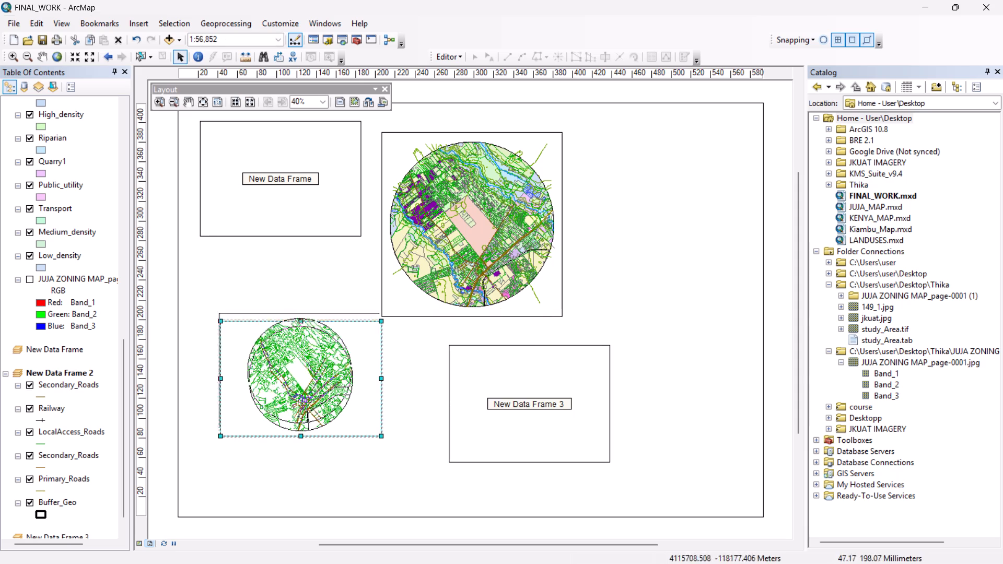
pyautogui.moveTo(225, 321); pyautogui.dragTo(208, 257)
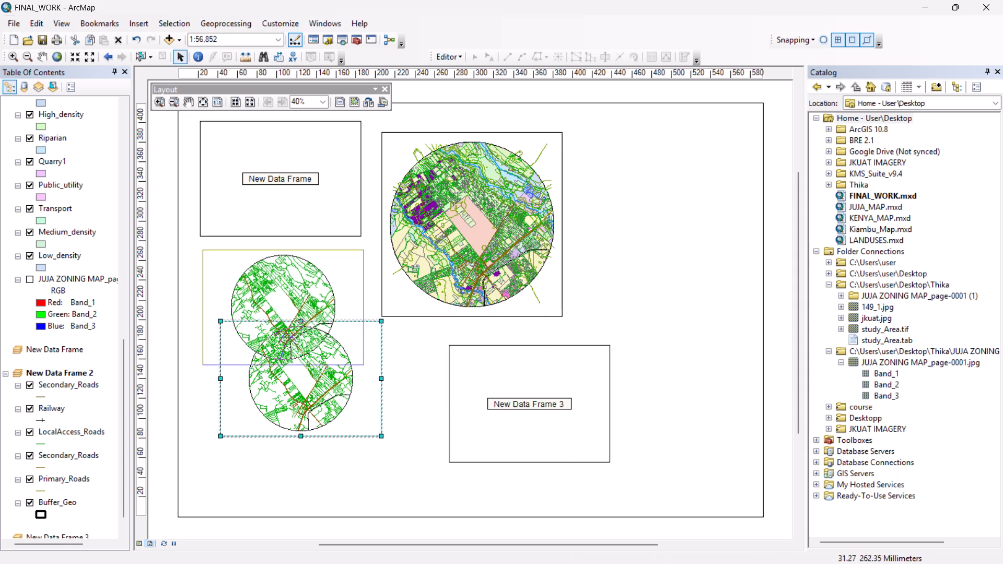
pyautogui.moveTo(208, 257); pyautogui.dragTo(207, 253)
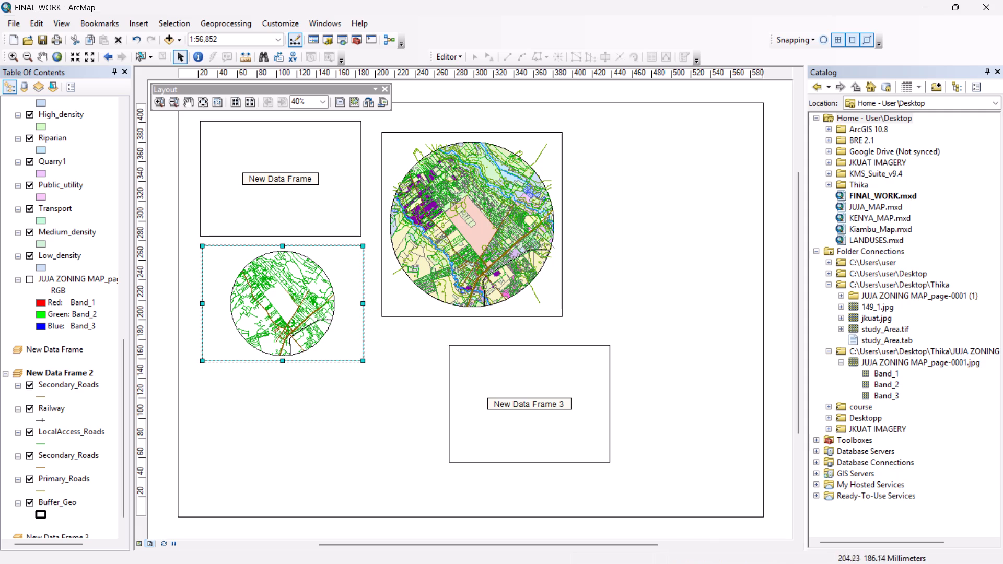
# Move the main land use map frame so its top edge lines up with the top of New Data Frame.
pyautogui.click(392, 140)
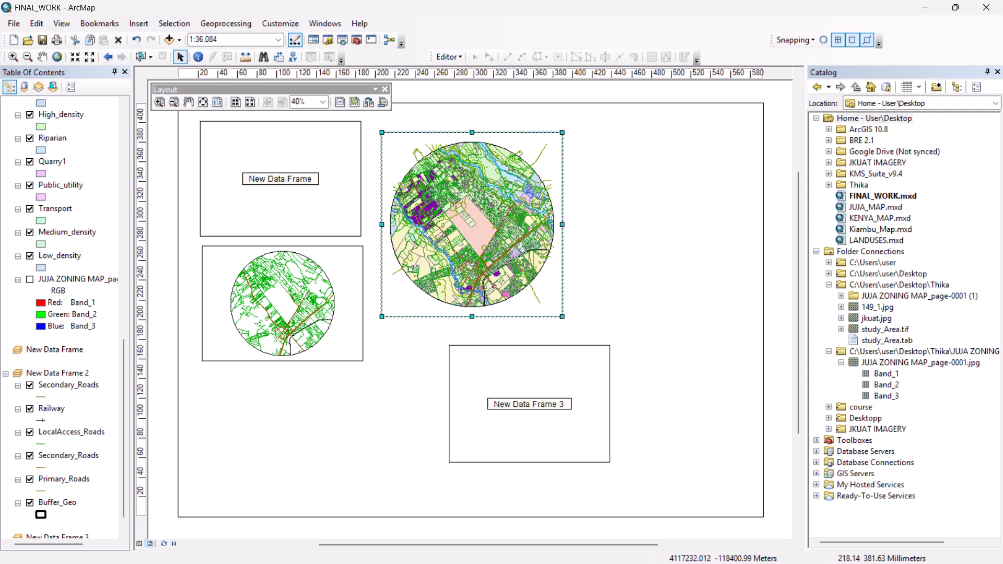
pyautogui.moveTo(393, 140); pyautogui.dragTo(387, 129)
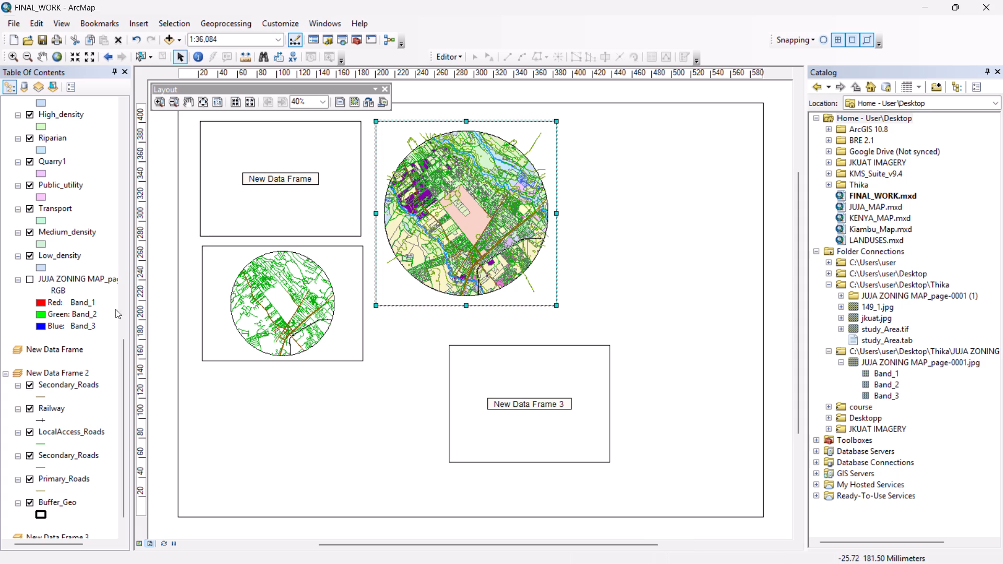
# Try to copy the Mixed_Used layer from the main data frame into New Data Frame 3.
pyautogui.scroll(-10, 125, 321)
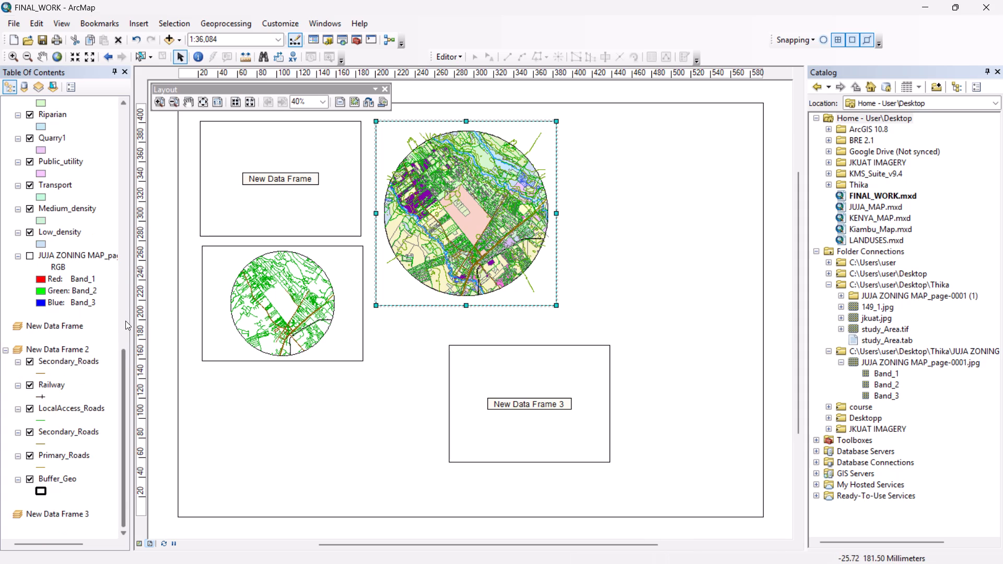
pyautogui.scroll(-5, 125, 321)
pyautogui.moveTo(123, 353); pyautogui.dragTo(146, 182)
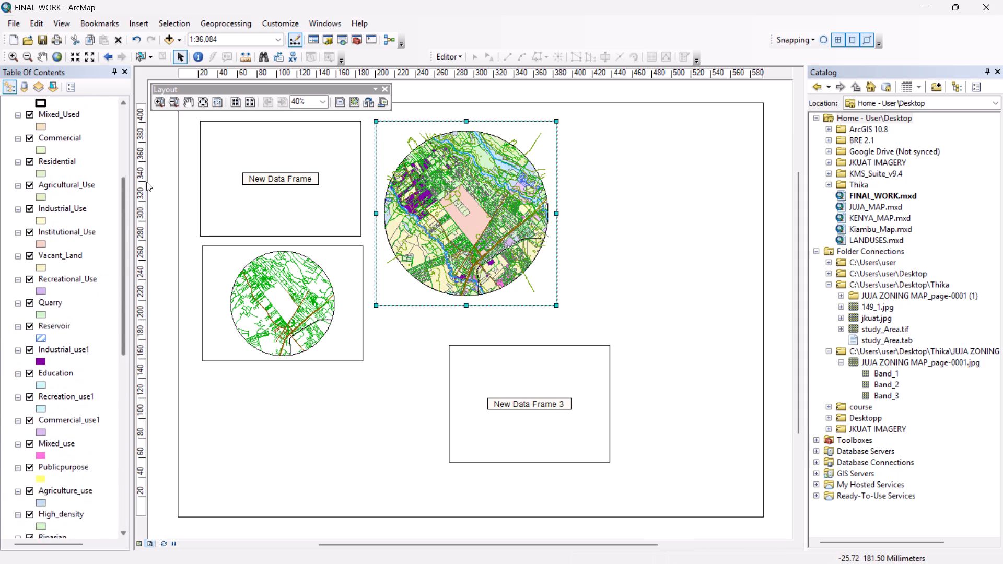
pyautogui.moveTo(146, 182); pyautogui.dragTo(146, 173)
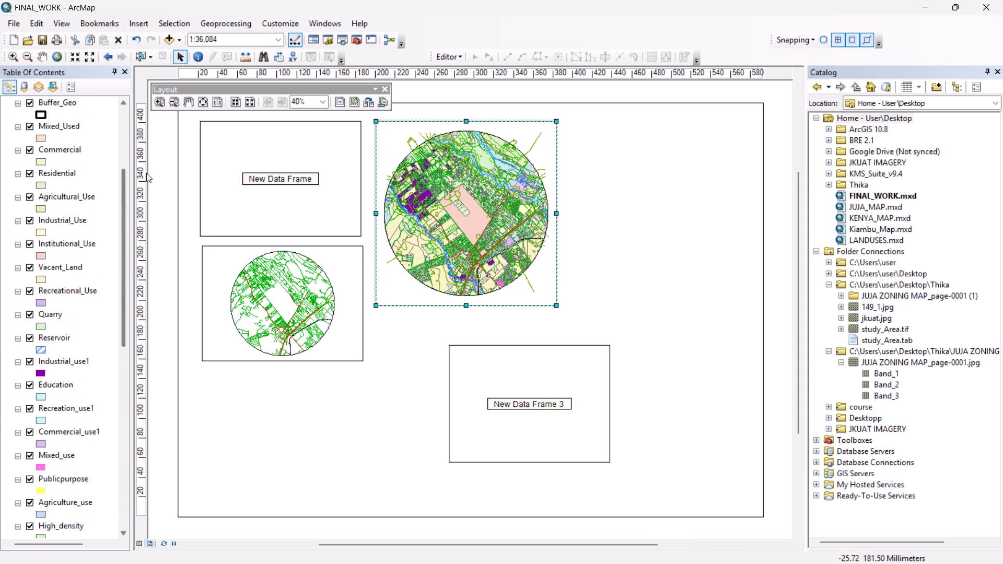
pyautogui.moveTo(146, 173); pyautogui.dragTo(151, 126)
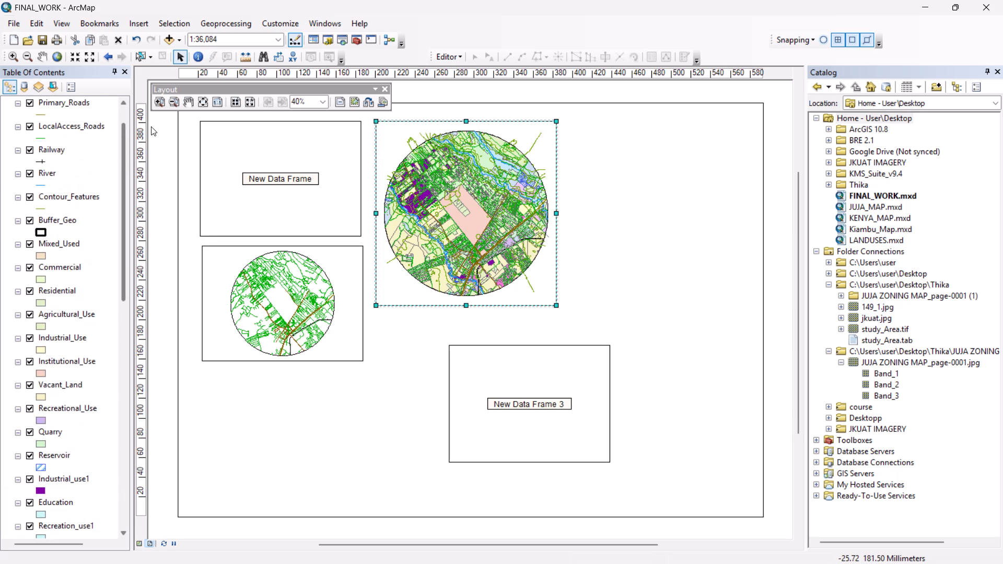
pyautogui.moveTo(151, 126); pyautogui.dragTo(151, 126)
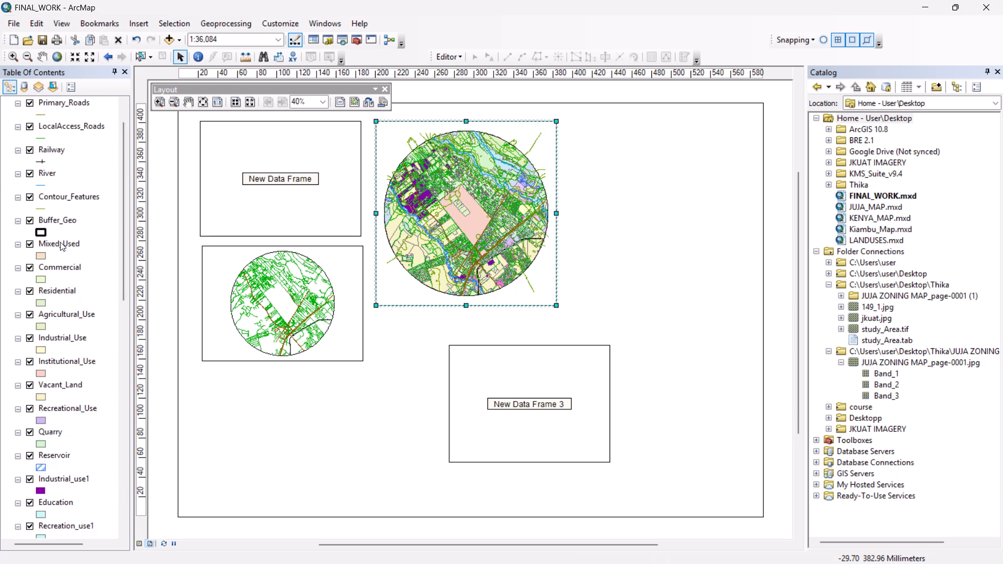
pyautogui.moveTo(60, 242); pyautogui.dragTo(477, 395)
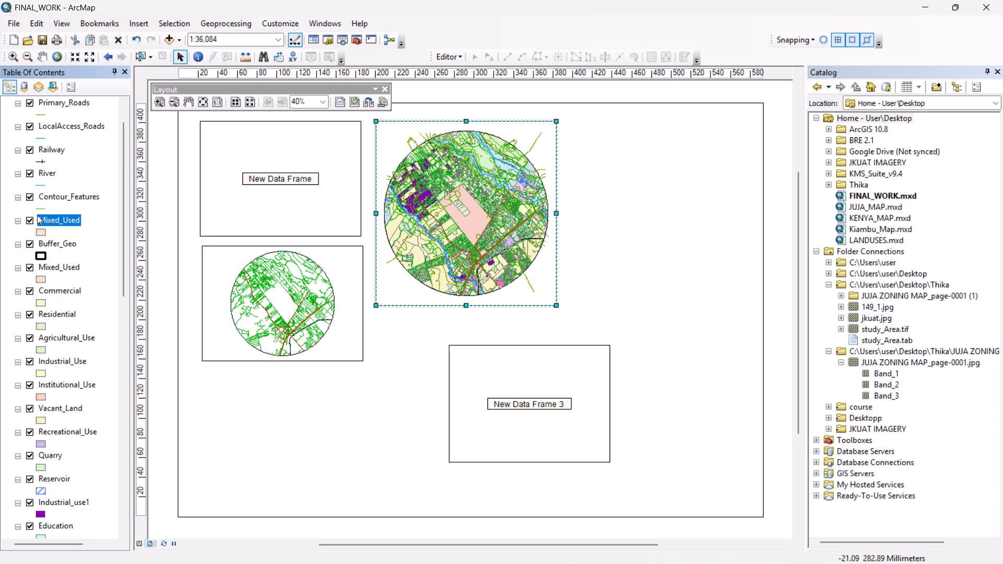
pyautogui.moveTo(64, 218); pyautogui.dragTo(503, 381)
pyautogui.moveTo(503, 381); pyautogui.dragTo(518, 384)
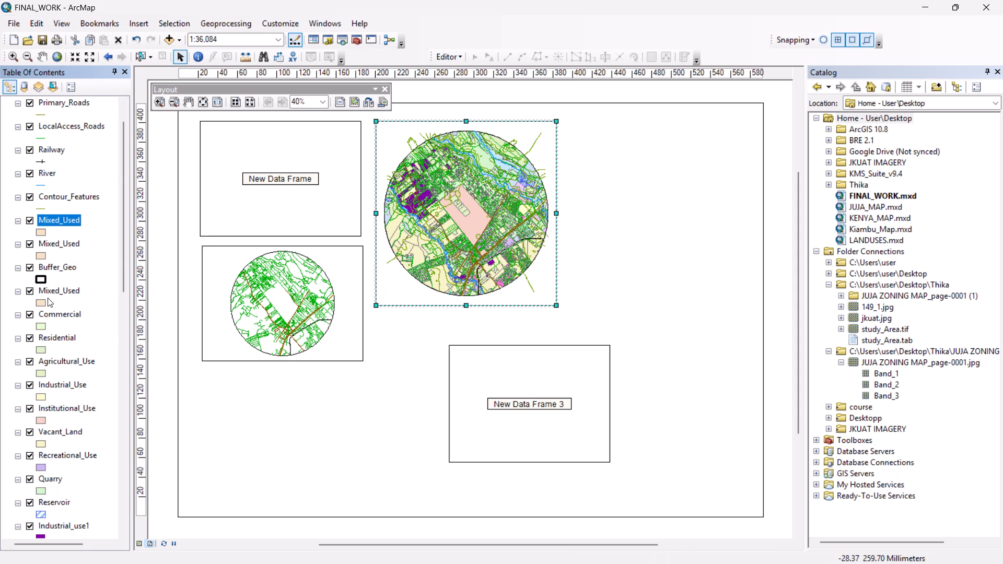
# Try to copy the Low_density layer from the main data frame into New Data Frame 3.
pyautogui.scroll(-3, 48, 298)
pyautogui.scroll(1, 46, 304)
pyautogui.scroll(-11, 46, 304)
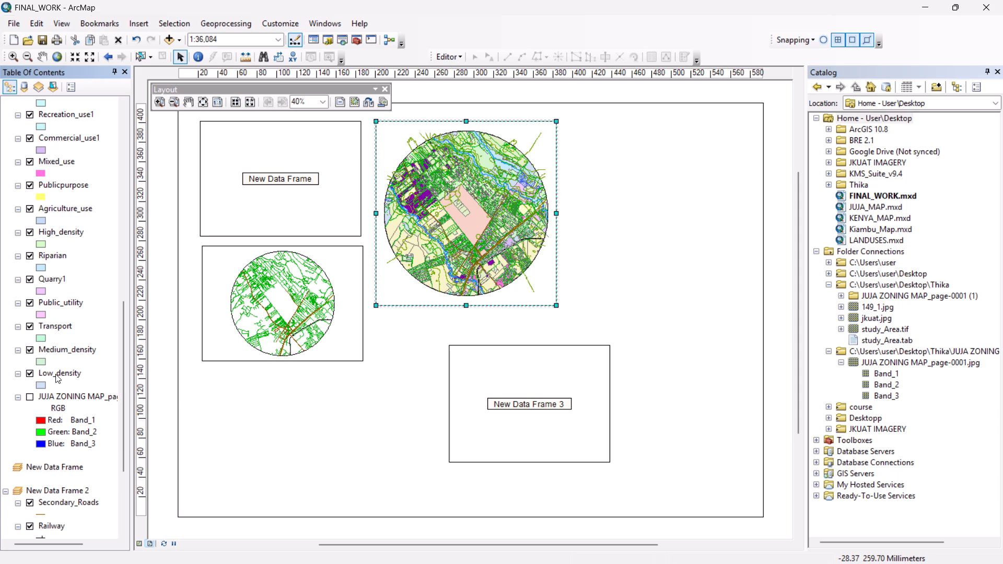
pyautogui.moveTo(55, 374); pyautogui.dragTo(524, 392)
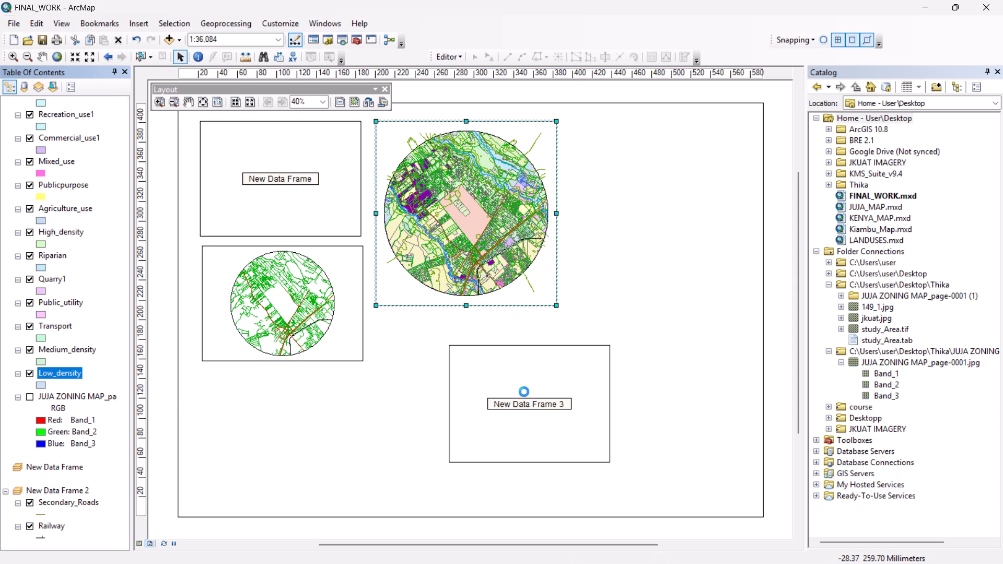
# Move New Data Frame 3 directly below New Data Frame 2 on the page, then deselect it.
pyautogui.click(522, 391)
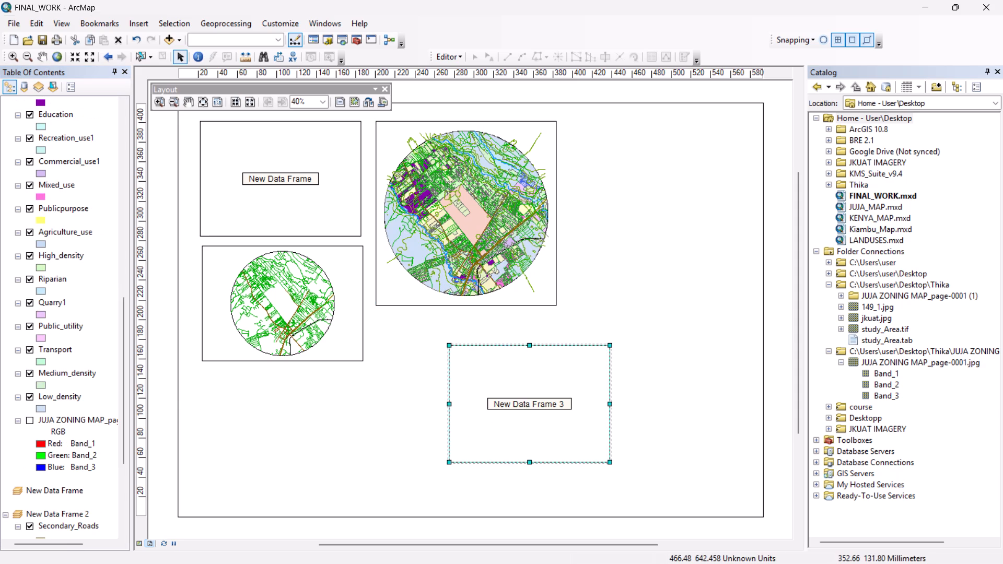
pyautogui.click(524, 386)
pyautogui.moveTo(521, 394); pyautogui.dragTo(372, 466)
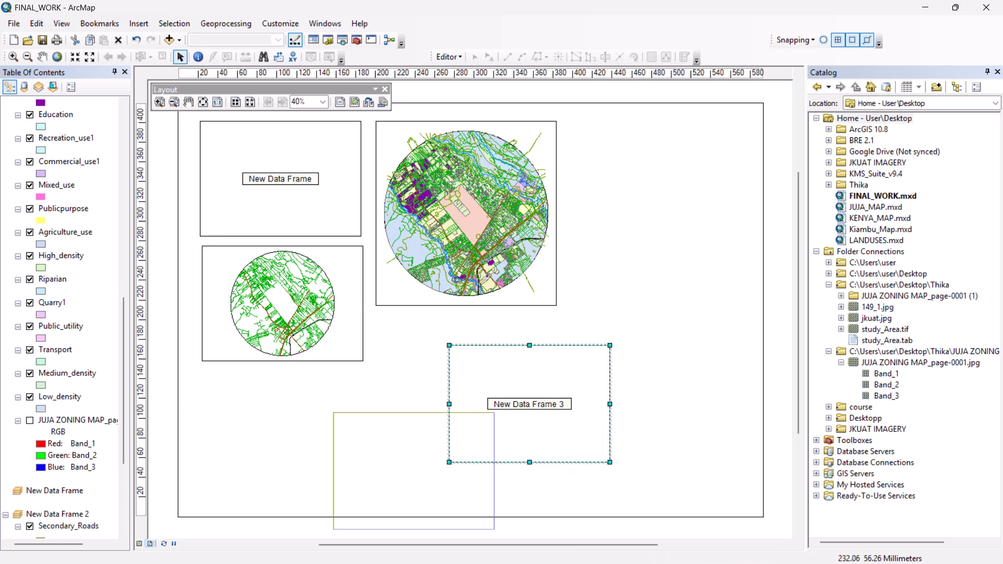
pyautogui.moveTo(372, 466); pyautogui.dragTo(278, 427)
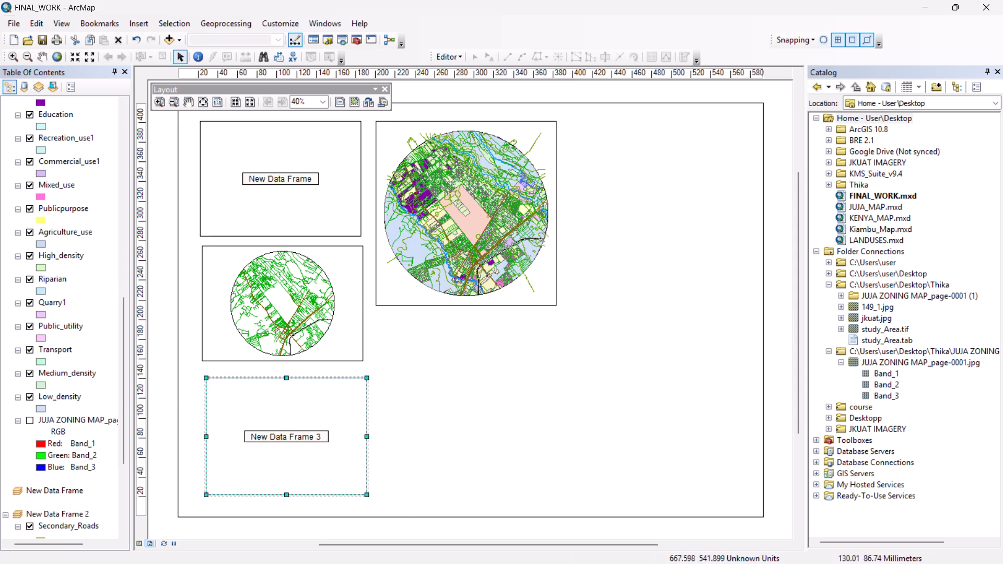
pyautogui.click(415, 427)
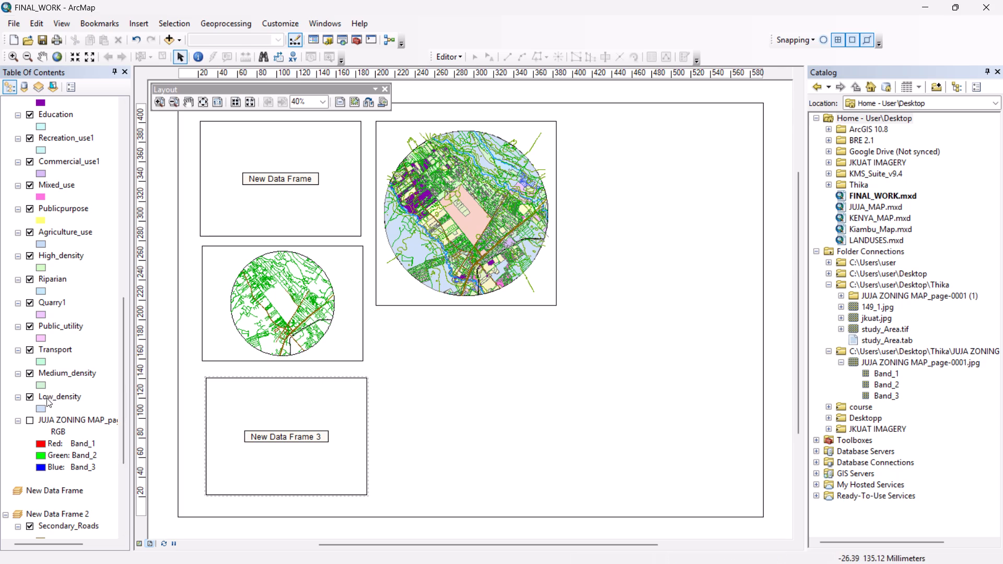
# Copy the Low_density and Medium_density layers from the main data frame into New Data Frame 3.
pyautogui.moveTo(50, 398); pyautogui.dragTo(249, 420)
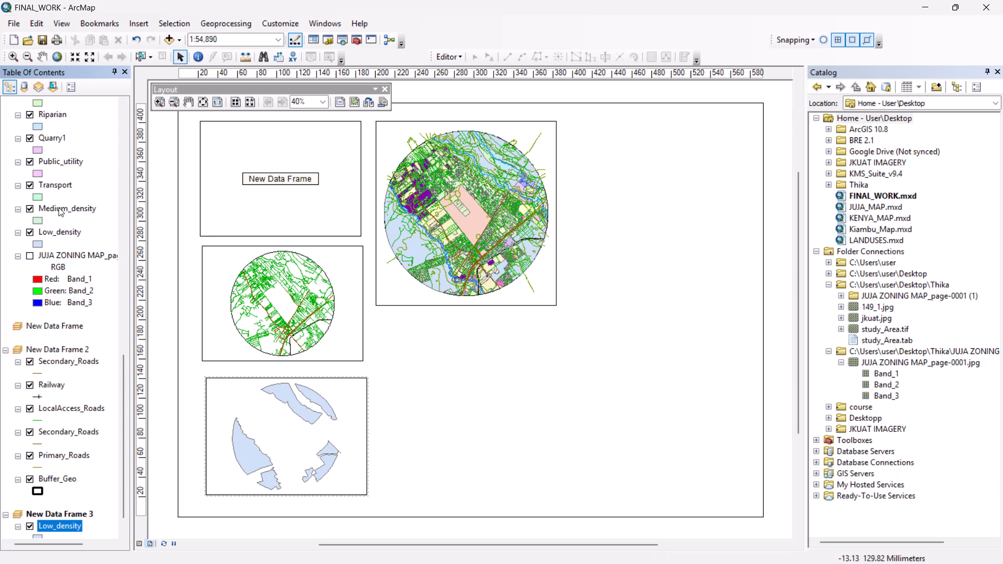
pyautogui.moveTo(59, 207); pyautogui.dragTo(282, 424)
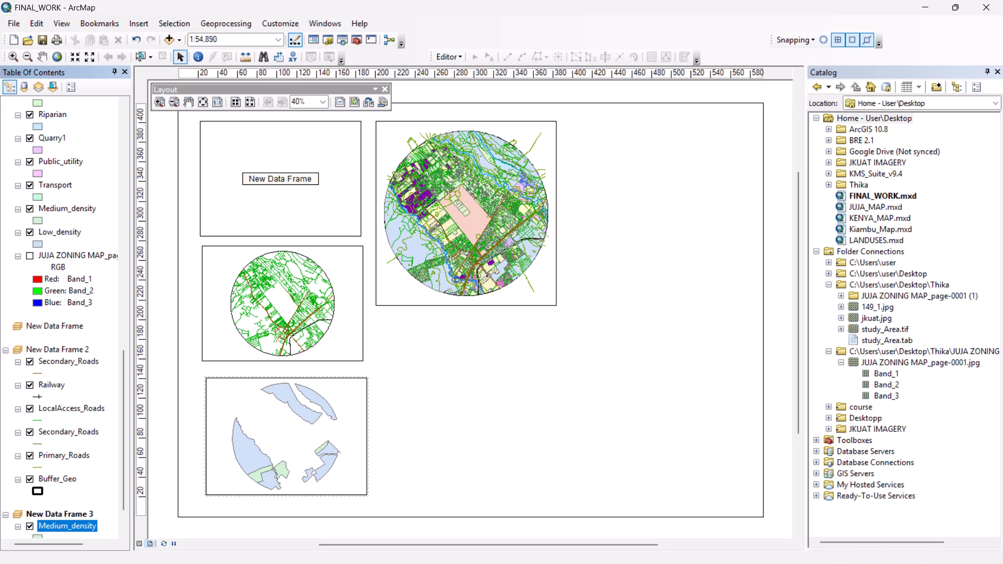
# Copy the Public_utility and Riparian layers from the main data frame into New Data Frame 3.
pyautogui.scroll(1, 61, 208)
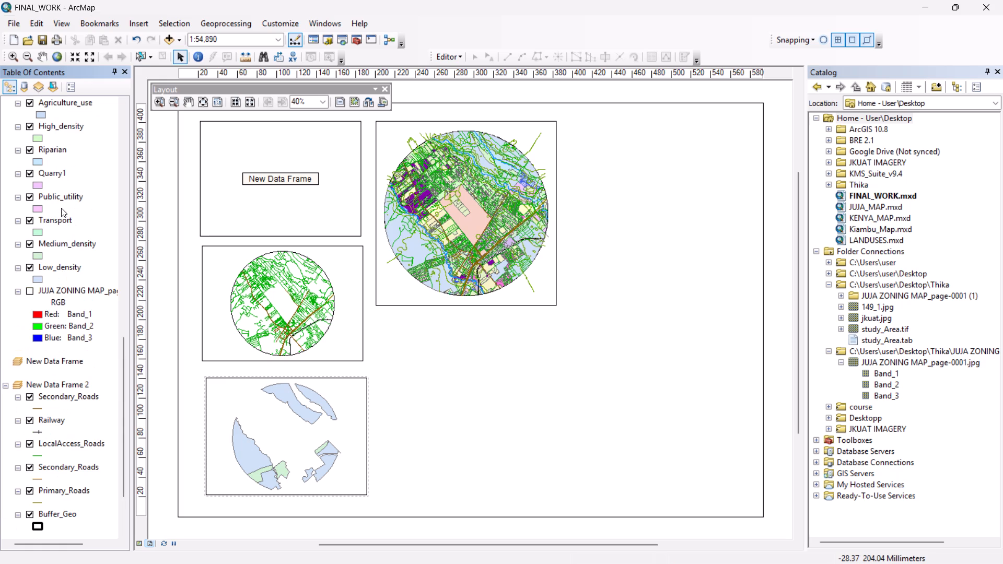
pyautogui.moveTo(52, 196); pyautogui.dragTo(120, 258)
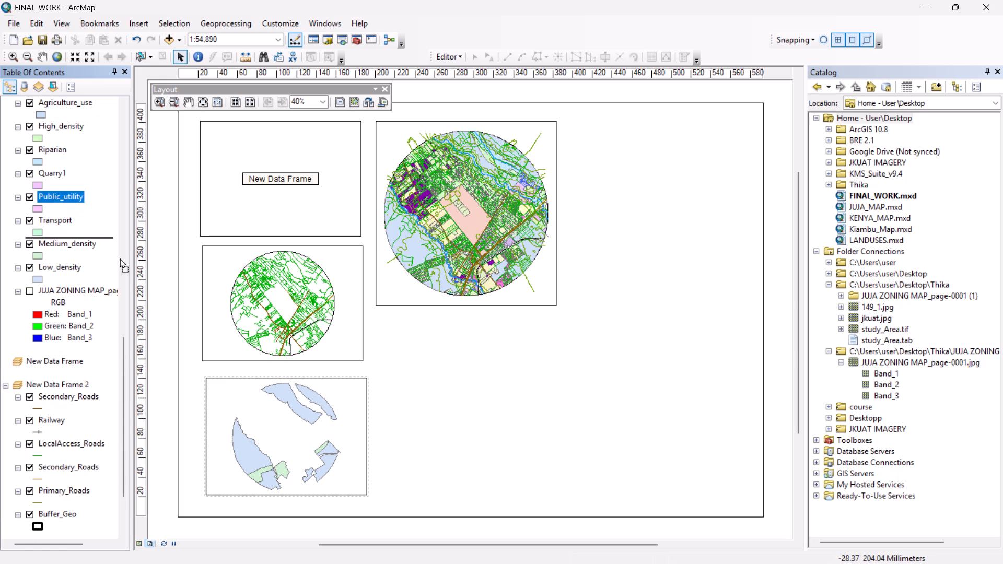
pyautogui.moveTo(120, 258); pyautogui.dragTo(277, 421)
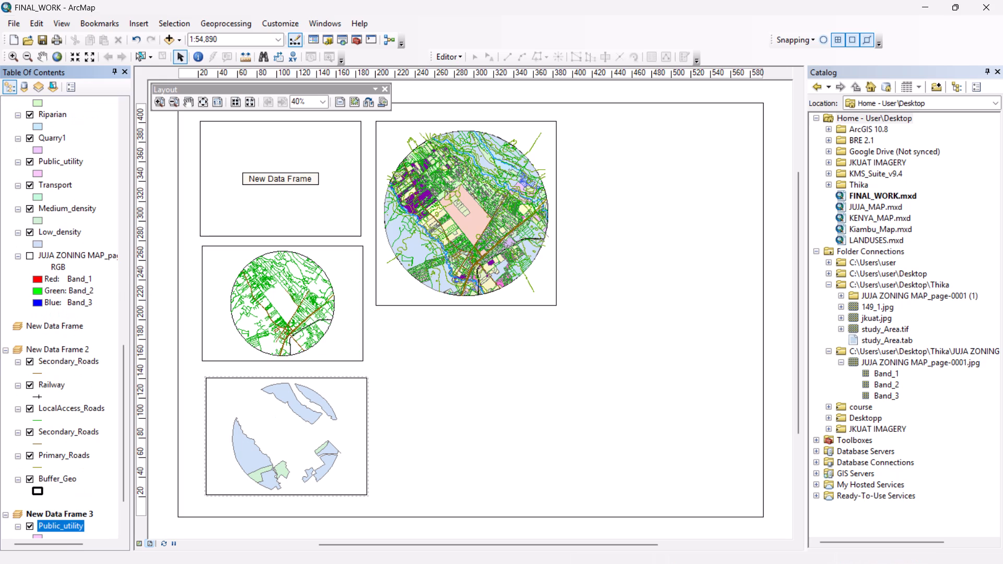
pyautogui.scroll(2, 107, 246)
pyautogui.scroll(-1, 107, 245)
pyautogui.scroll(1, 107, 245)
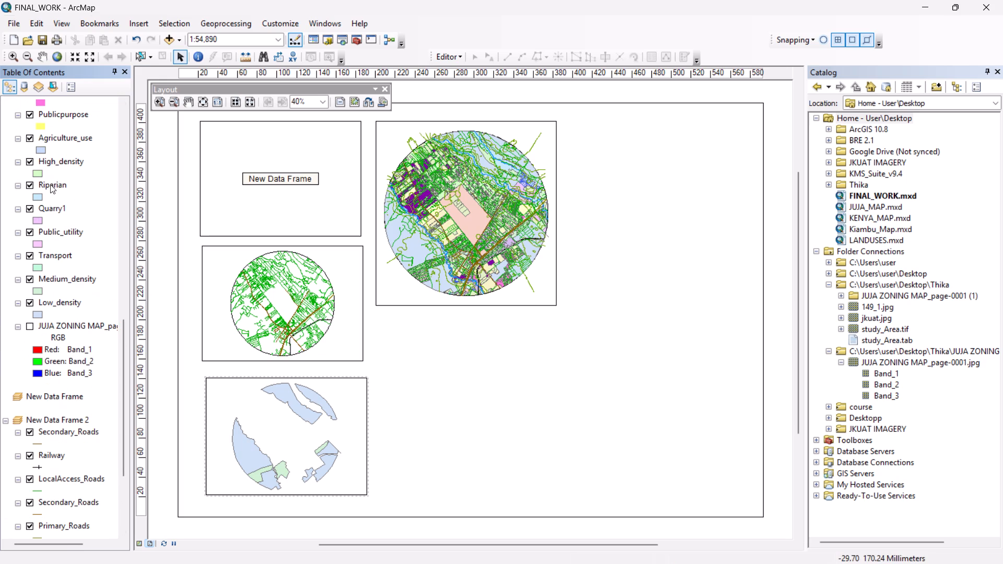
pyautogui.moveTo(49, 183); pyautogui.dragTo(292, 425)
# Copy the High_density and Agriculture_use layers from the main data frame into New Data Frame 3.
pyautogui.scroll(6, 78, 213)
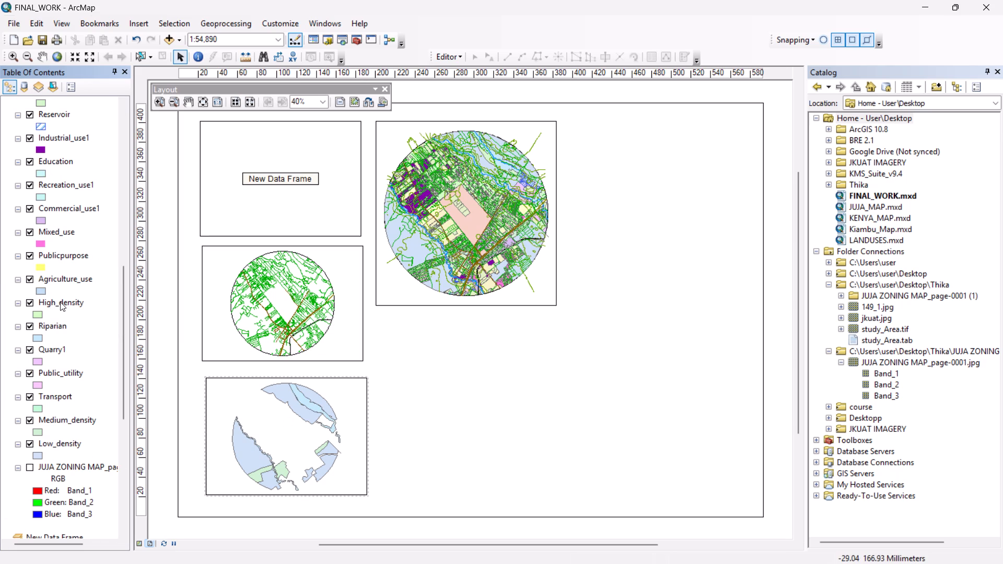
pyautogui.moveTo(60, 302); pyautogui.dragTo(290, 433)
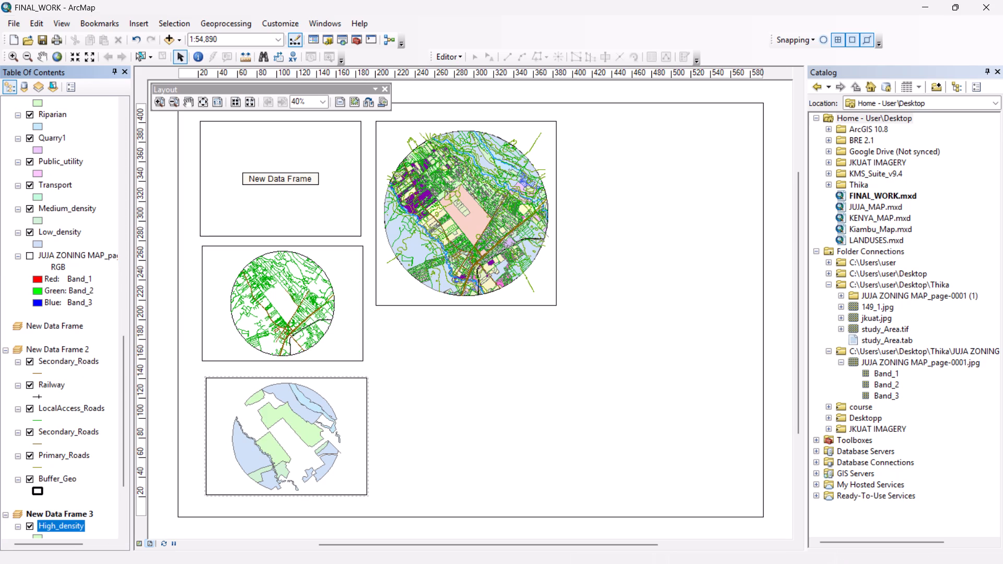
pyautogui.scroll(3, 50, 189)
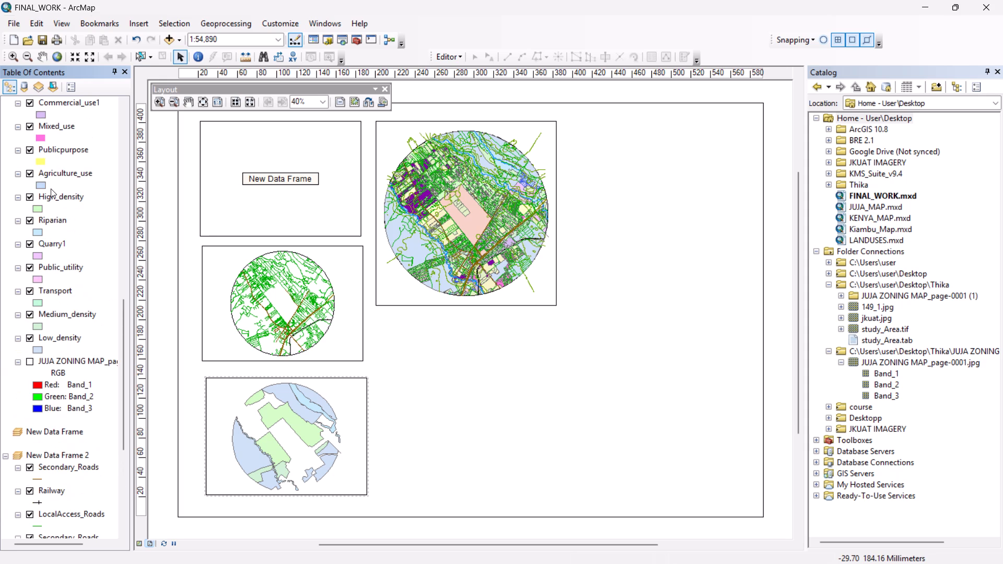
pyautogui.moveTo(57, 172); pyautogui.dragTo(291, 427)
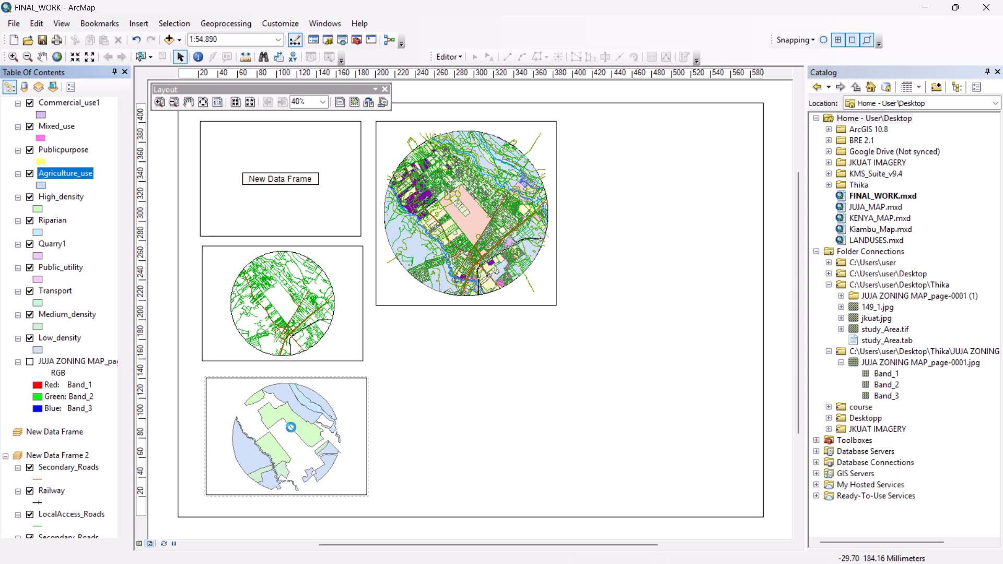
# Copy the Transport layer from the main data frame into New Data Frame 3.
pyautogui.scroll(1, 74, 219)
pyautogui.moveTo(52, 220); pyautogui.dragTo(269, 432)
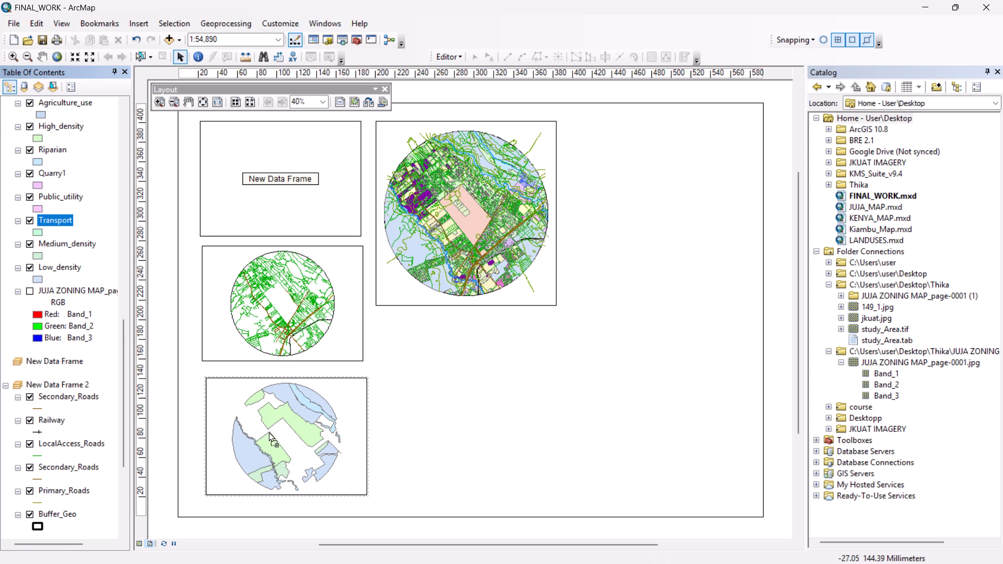
pyautogui.moveTo(269, 432); pyautogui.dragTo(271, 431)
pyautogui.scroll(4, 63, 214)
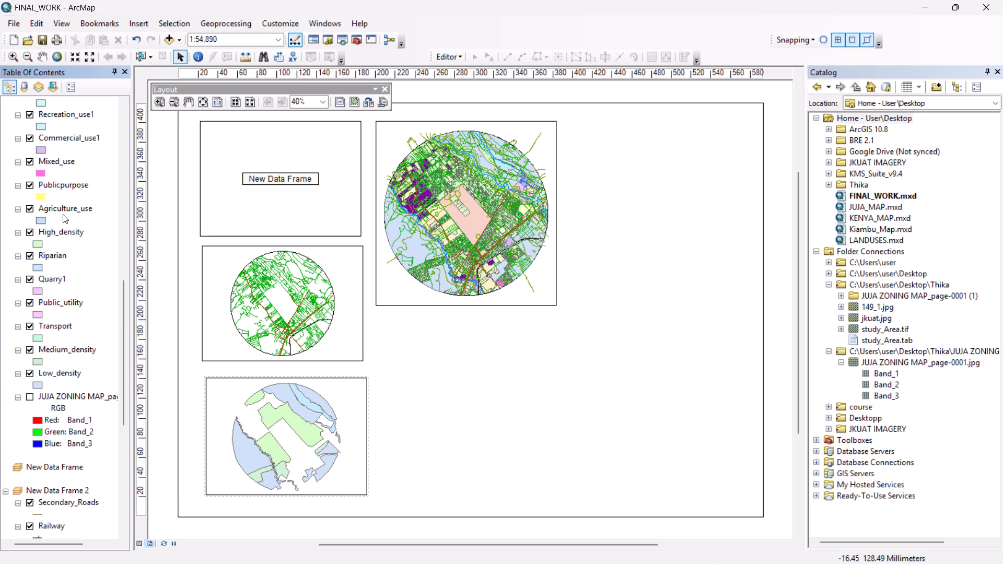
# Copy the Mixed_use and Publicpurpose layers from the main data frame into New Data Frame 3.
pyautogui.moveTo(58, 160); pyautogui.dragTo(135, 292)
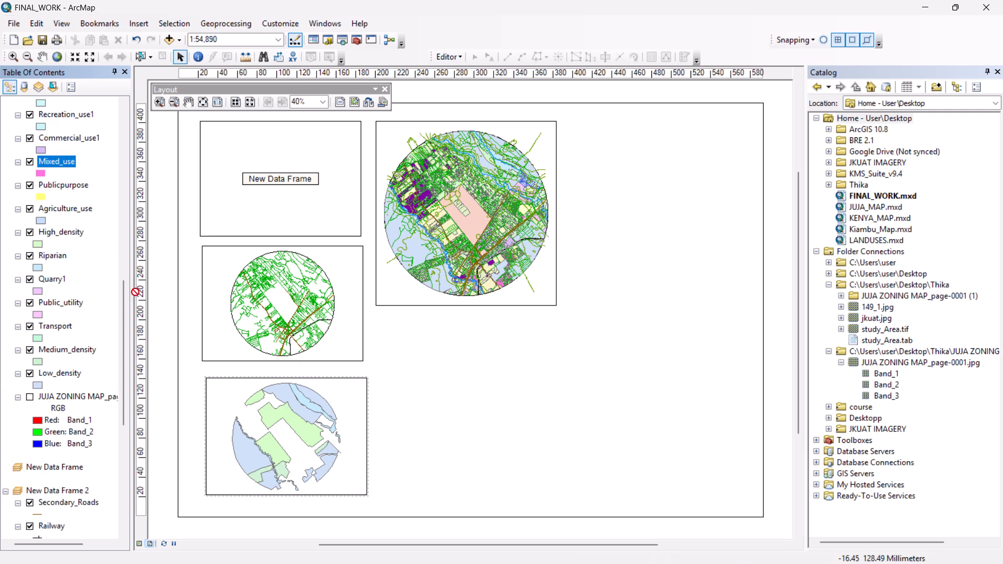
pyautogui.moveTo(135, 292); pyautogui.dragTo(285, 433)
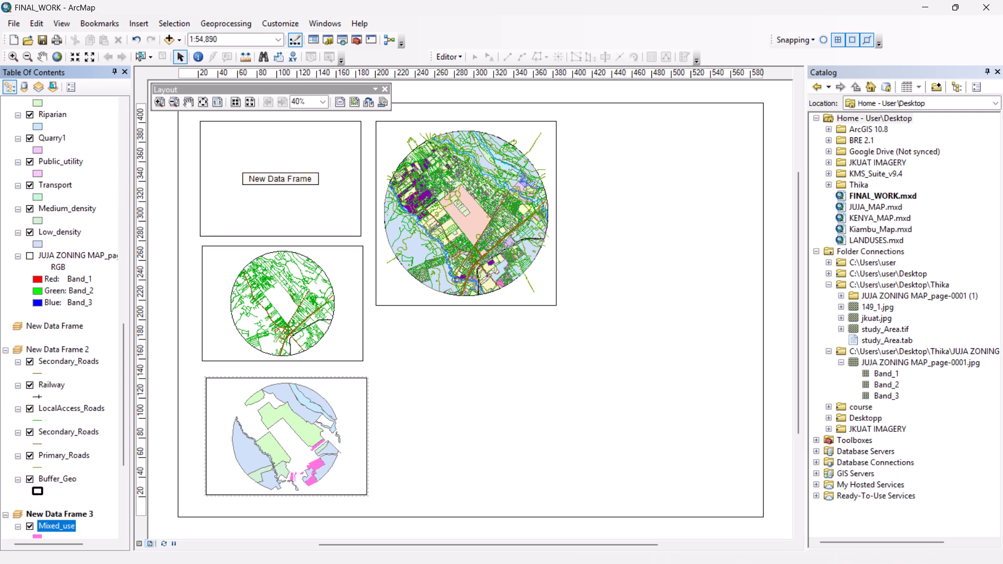
pyautogui.scroll(5, 67, 193)
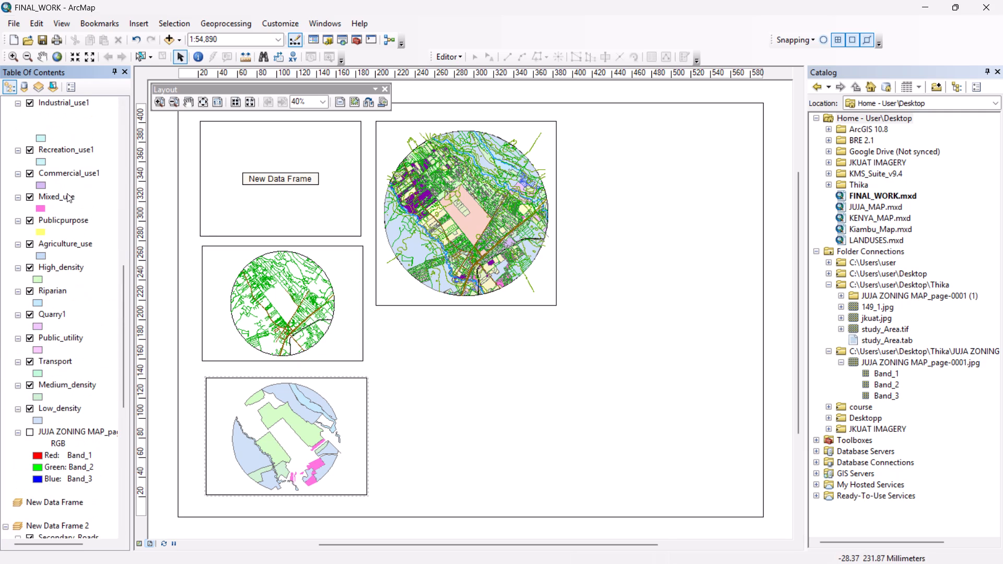
pyautogui.moveTo(62, 219); pyautogui.dragTo(301, 441)
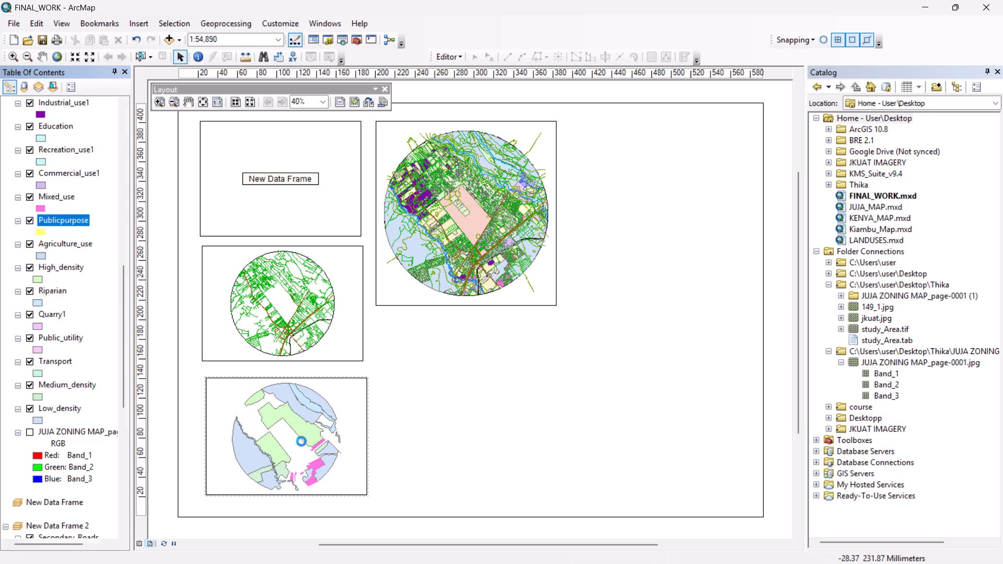
pyautogui.moveTo(301, 441); pyautogui.dragTo(301, 441)
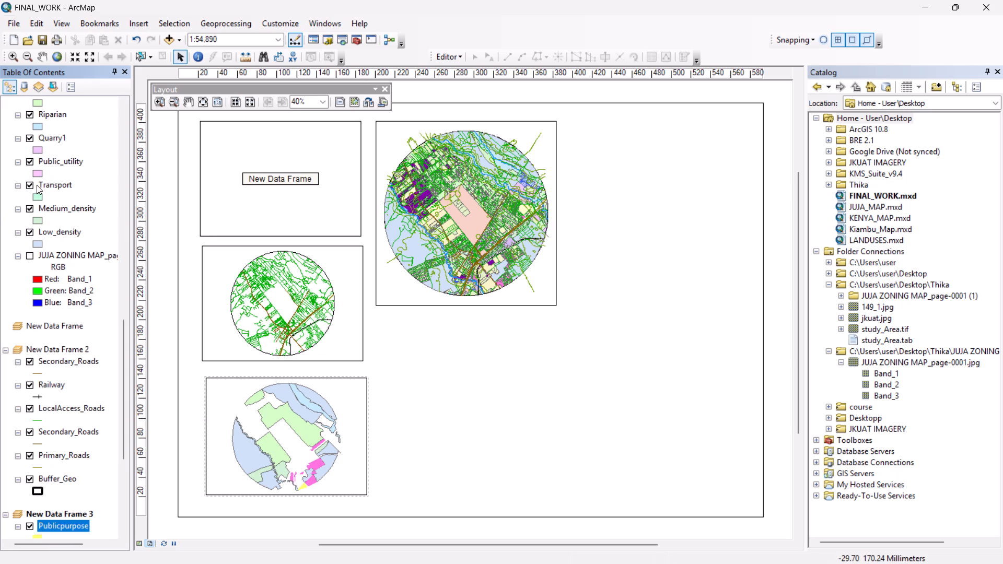
# Look through the main data frame's layer list to check which land use layers it holds.
pyautogui.scroll(1, 37, 185)
pyautogui.scroll(-1, 37, 185)
pyautogui.scroll(6, 37, 185)
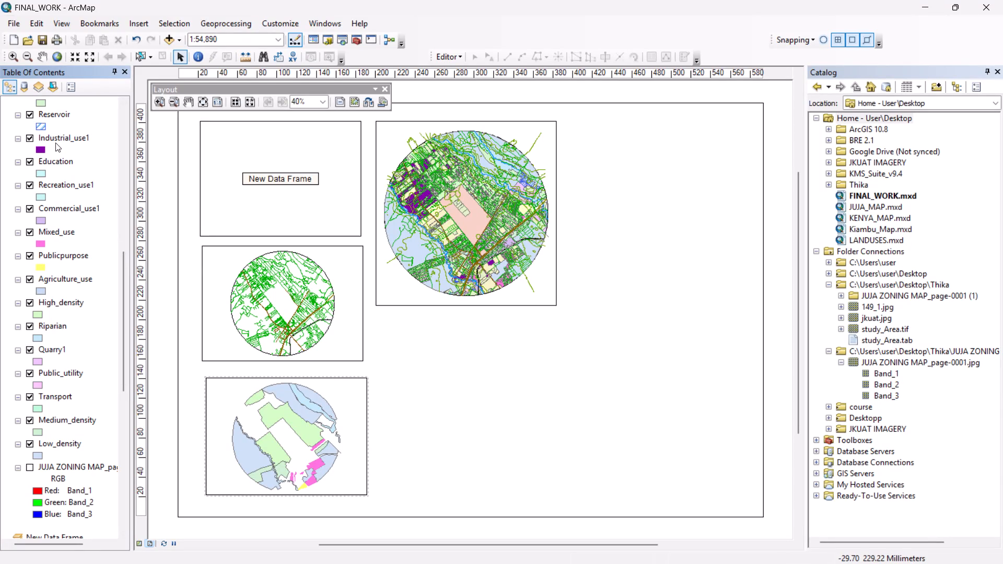
pyautogui.scroll(5, 55, 143)
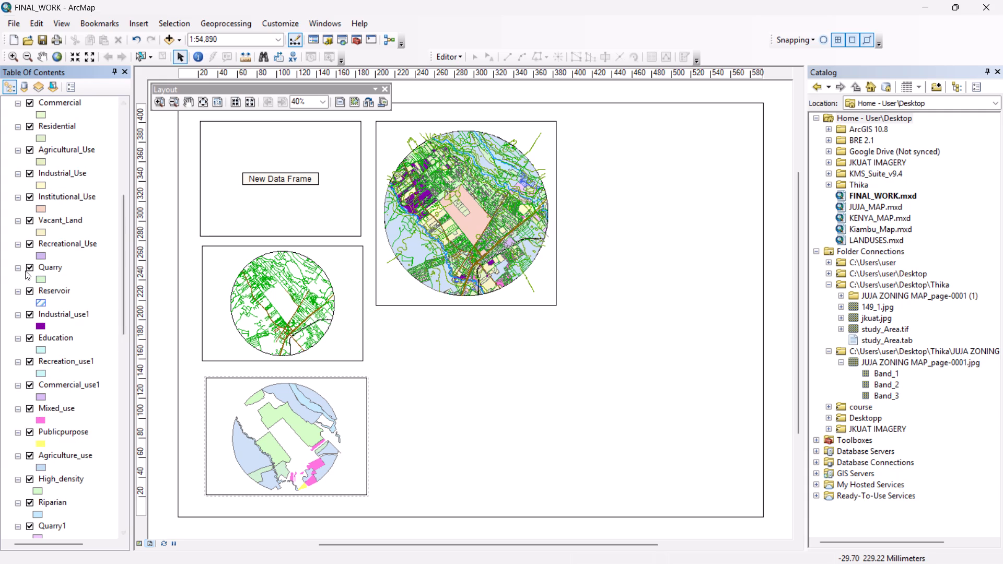
pyautogui.scroll(-2, 55, 373)
pyautogui.scroll(5, 55, 373)
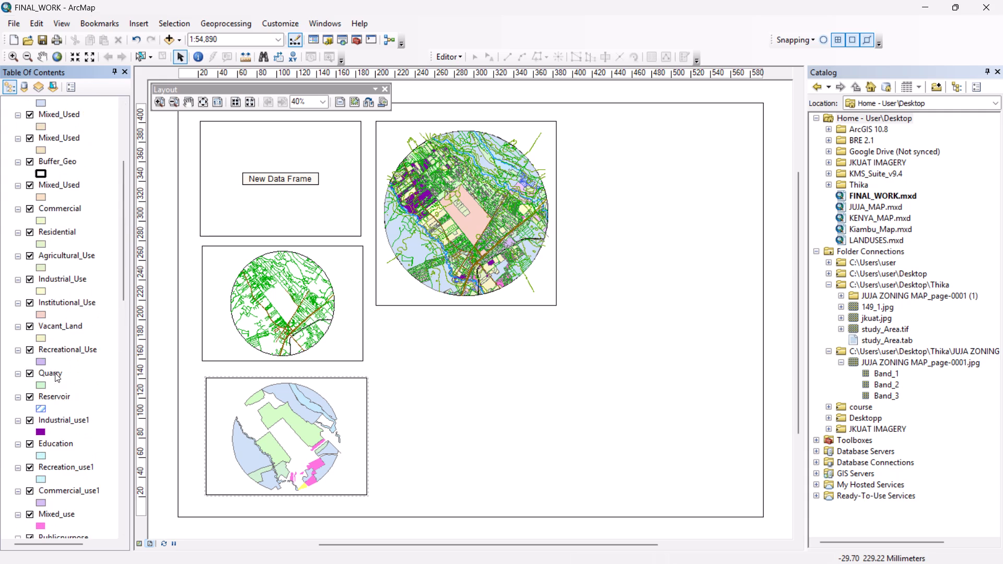
pyautogui.scroll(-1, 55, 373)
pyautogui.scroll(2, 55, 373)
pyautogui.scroll(-1, 55, 373)
pyautogui.scroll(1, 55, 373)
pyautogui.scroll(-1, 55, 373)
pyautogui.scroll(4, 55, 373)
pyautogui.scroll(-1, 55, 373)
pyautogui.scroll(7, 55, 373)
pyautogui.scroll(-1, 55, 373)
pyautogui.scroll(6, 55, 373)
pyautogui.scroll(-1, 55, 373)
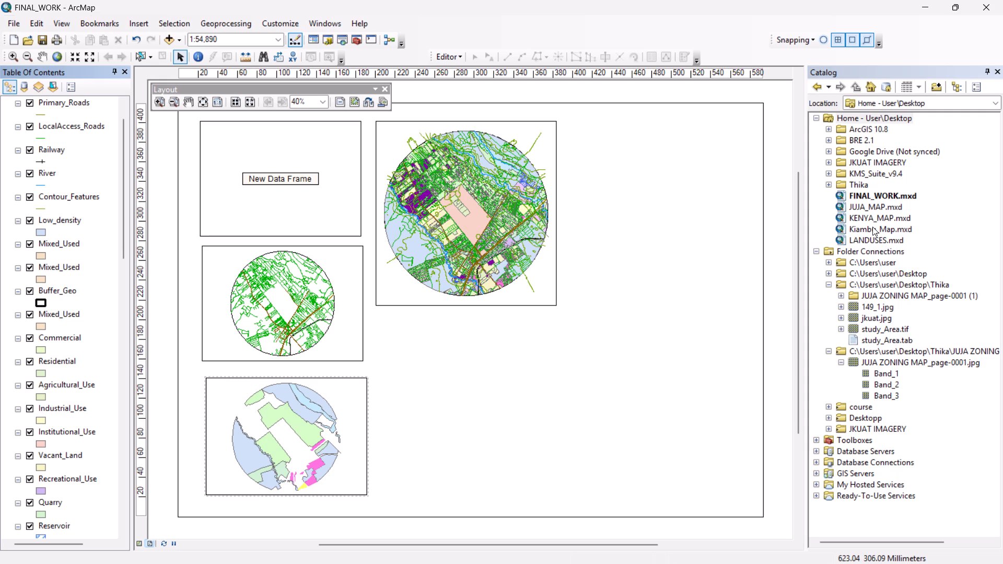
pyautogui.scroll(3, 872, 227)
pyautogui.scroll(-1, 872, 227)
pyautogui.scroll(5, 872, 227)
# Browse the Thika folder and the Desktop folder connection, including KMS_Suite_v9.4, JKUAT IMAGERY, Google Drive and BRE 2.1, for available data.
pyautogui.click(830, 186)
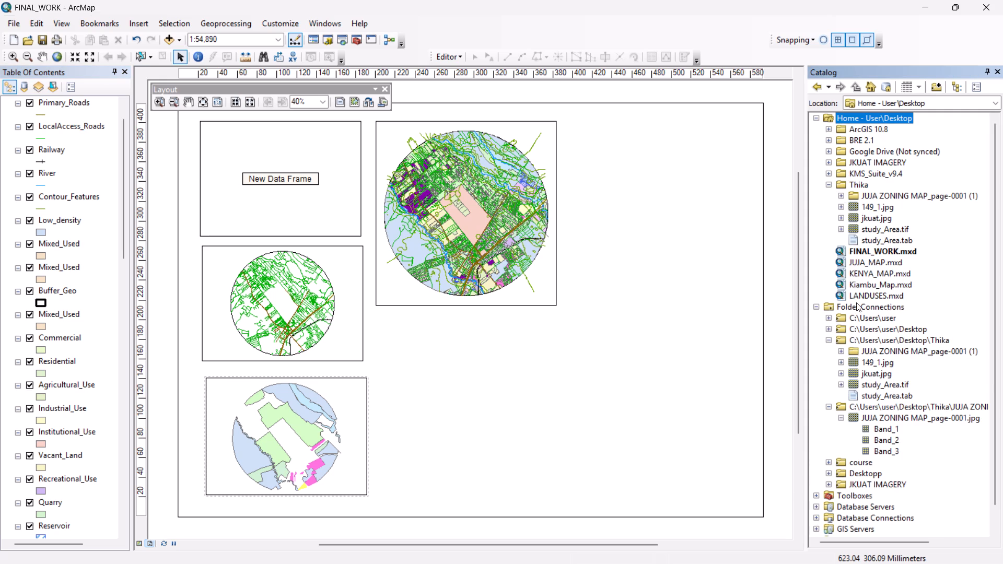
pyautogui.scroll(-7, 878, 442)
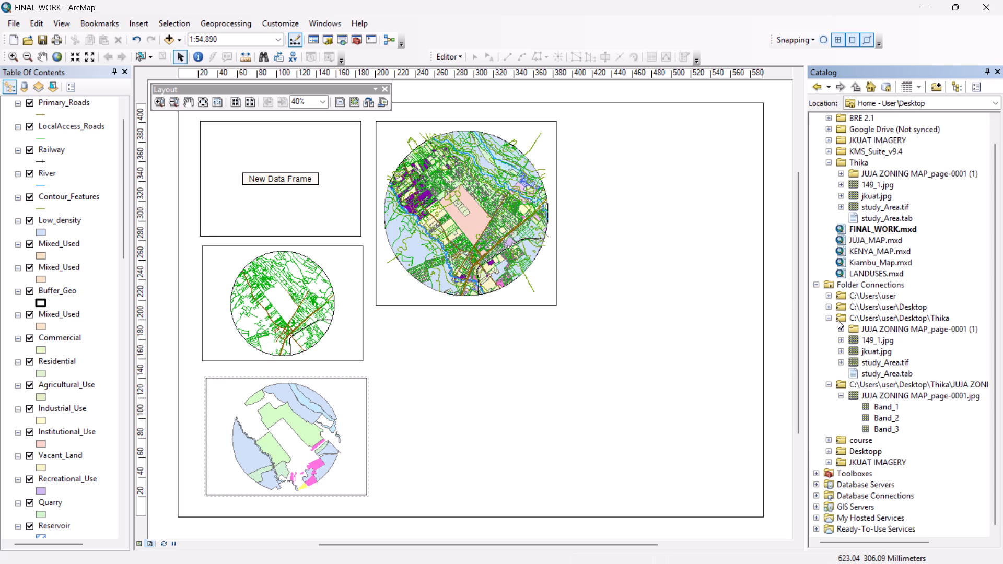
pyautogui.click(827, 303)
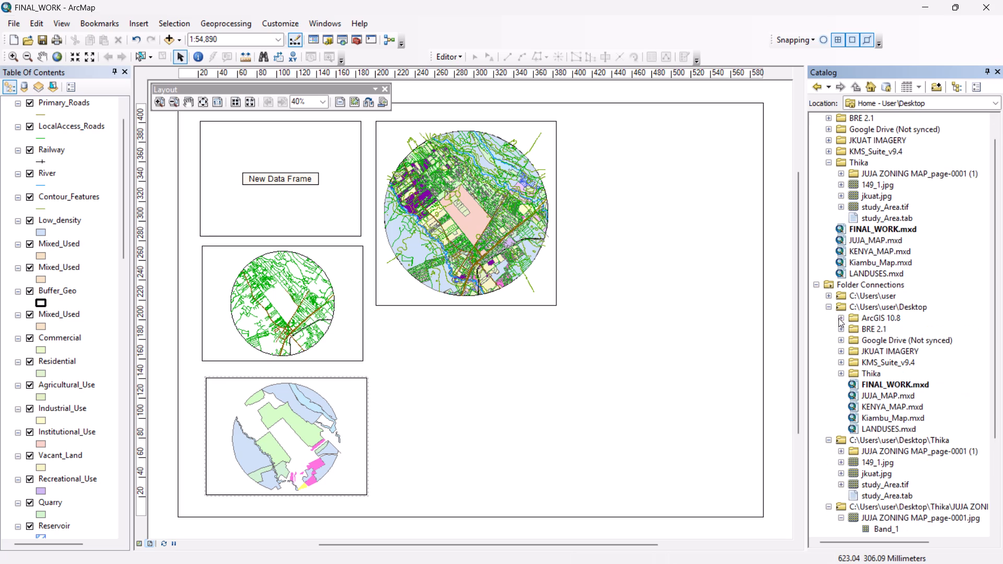
pyautogui.click(840, 371)
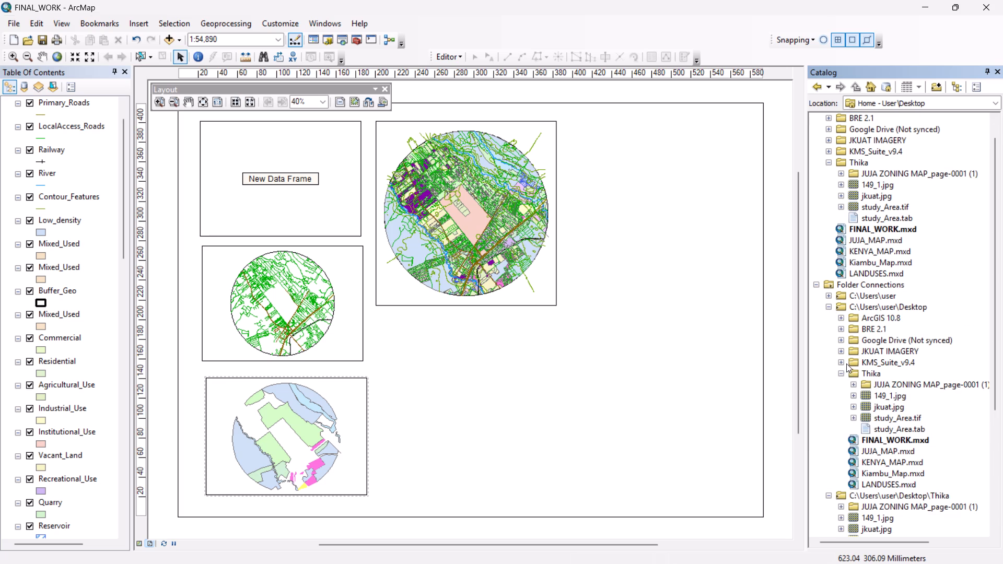
pyautogui.click(843, 362)
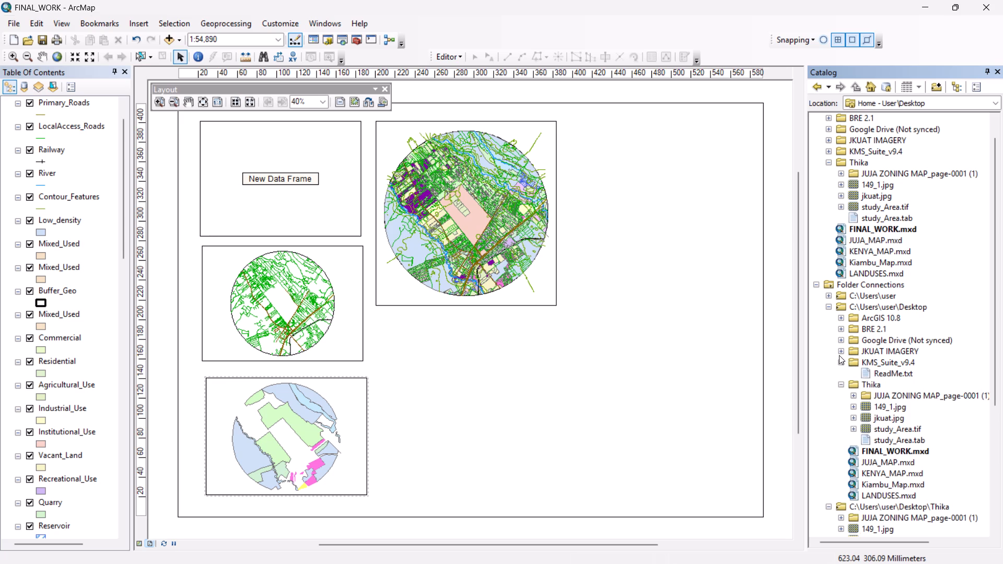
pyautogui.click(840, 352)
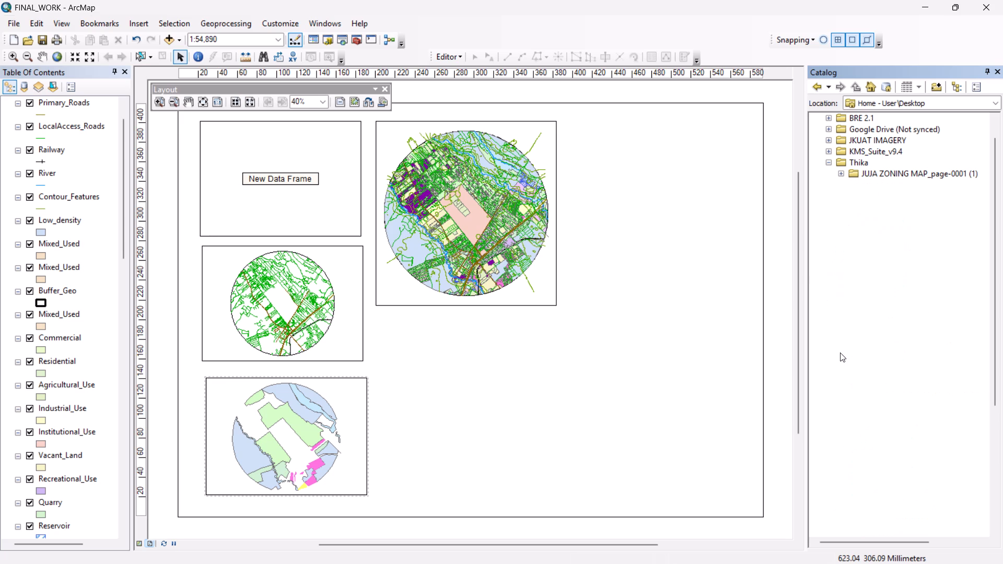
pyautogui.click(839, 338)
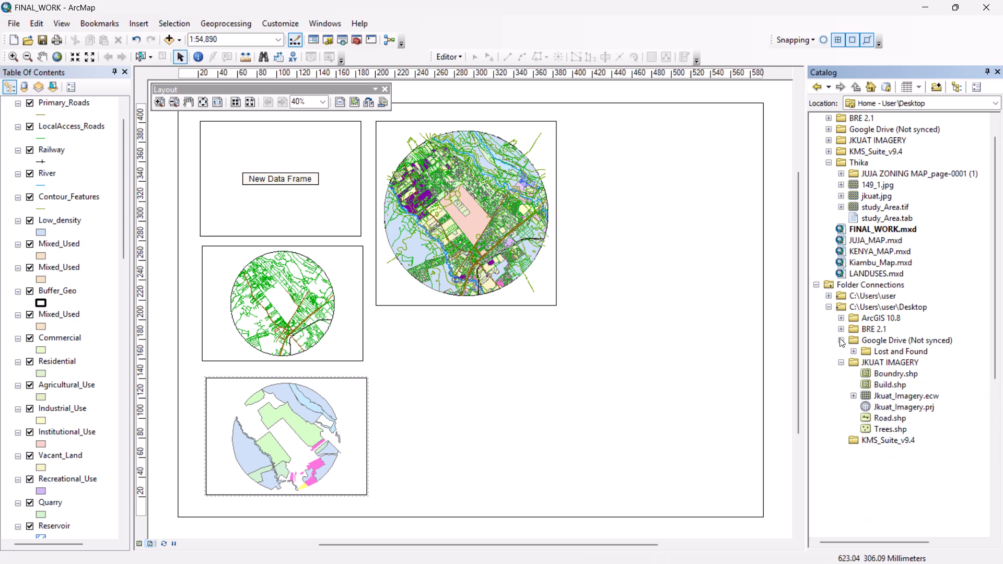
pyautogui.click(840, 327)
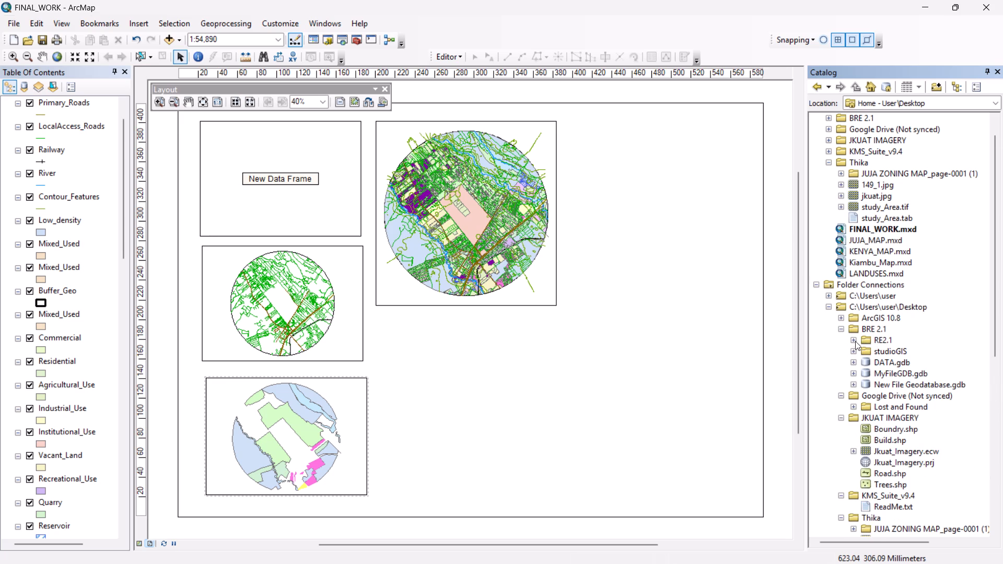
# Examine the contents of BRE 2.1, including MyFileGDB.gdb, DATA.gdb with JUJA_ZONNING_MAP, and the studioGIS and RE2.1 folders.
pyautogui.click(854, 383)
pyautogui.click(854, 370)
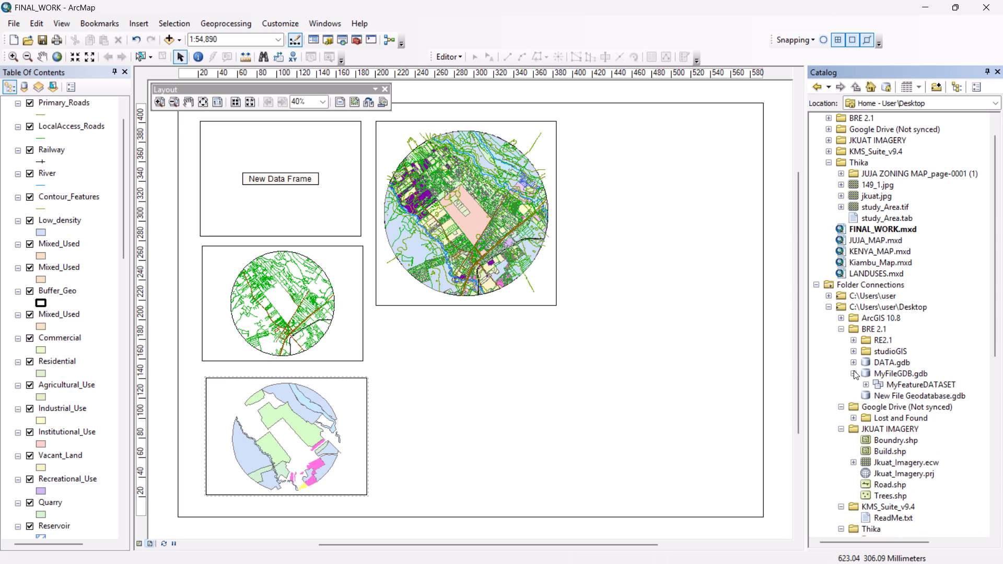
pyautogui.click(865, 384)
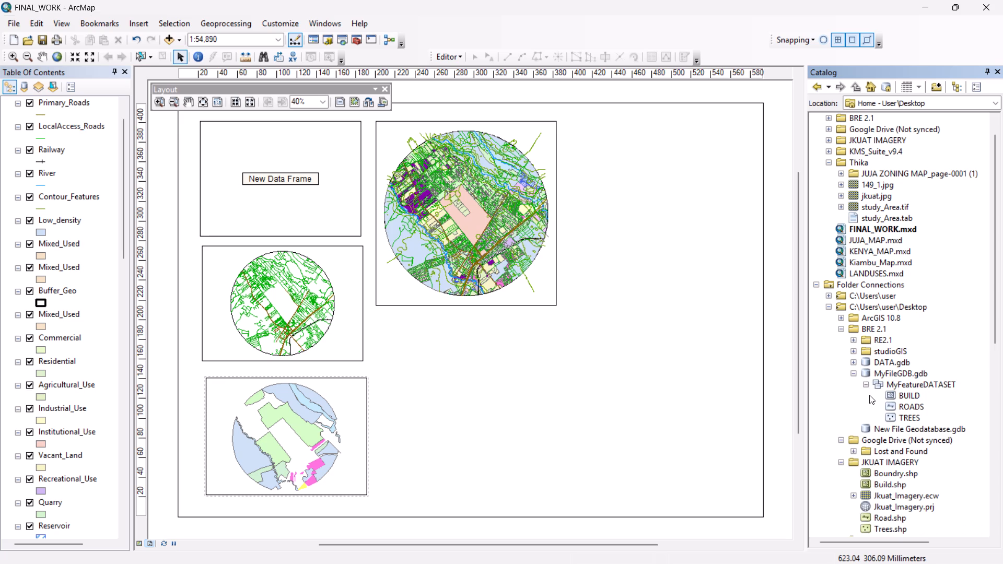
pyautogui.click(854, 361)
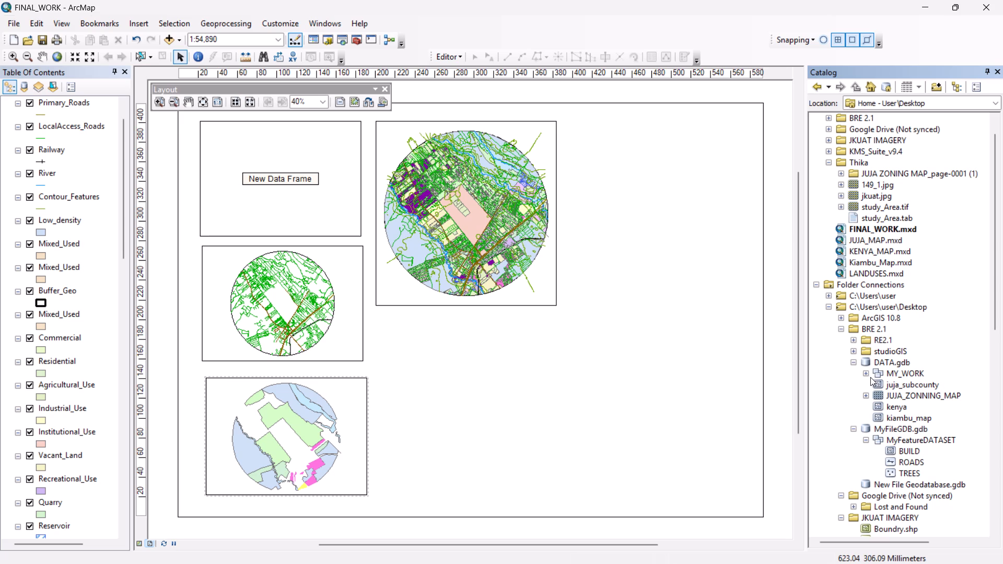
pyautogui.click(868, 373)
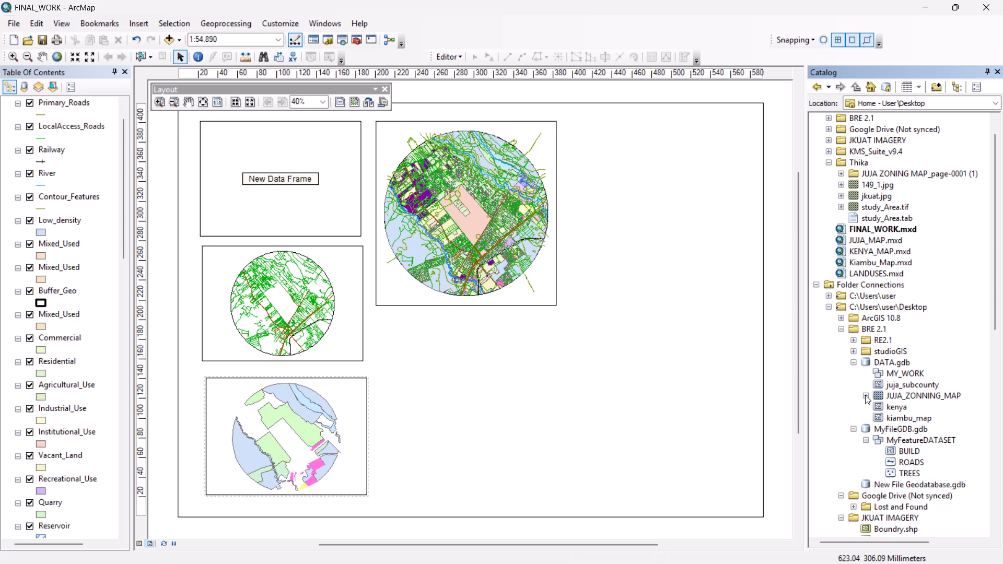
pyautogui.click(865, 395)
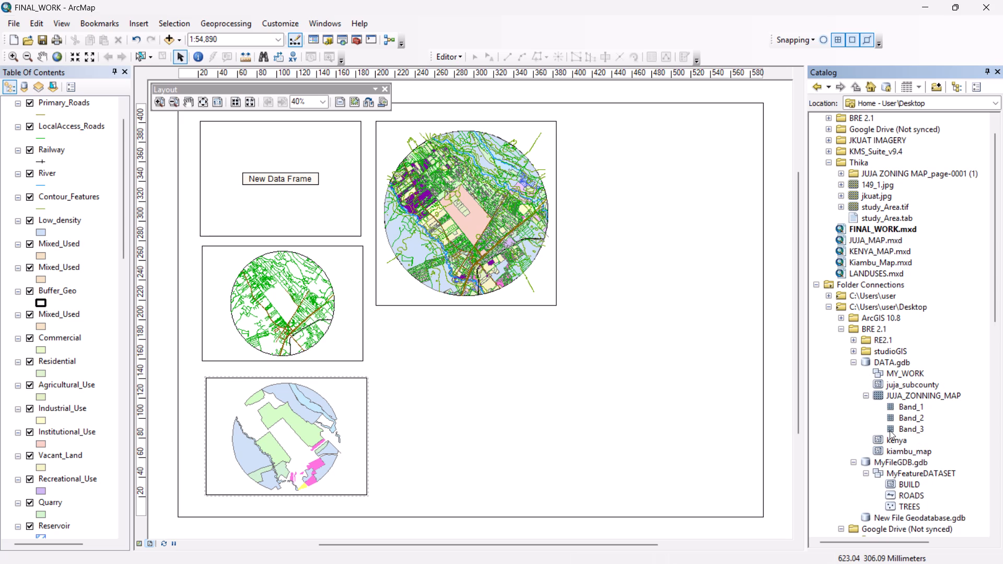
pyautogui.click(854, 351)
pyautogui.click(852, 340)
# Examine the ArcGIS 10.8 folder's subfolders and review the expanded Desktop data tree.
pyautogui.click(838, 317)
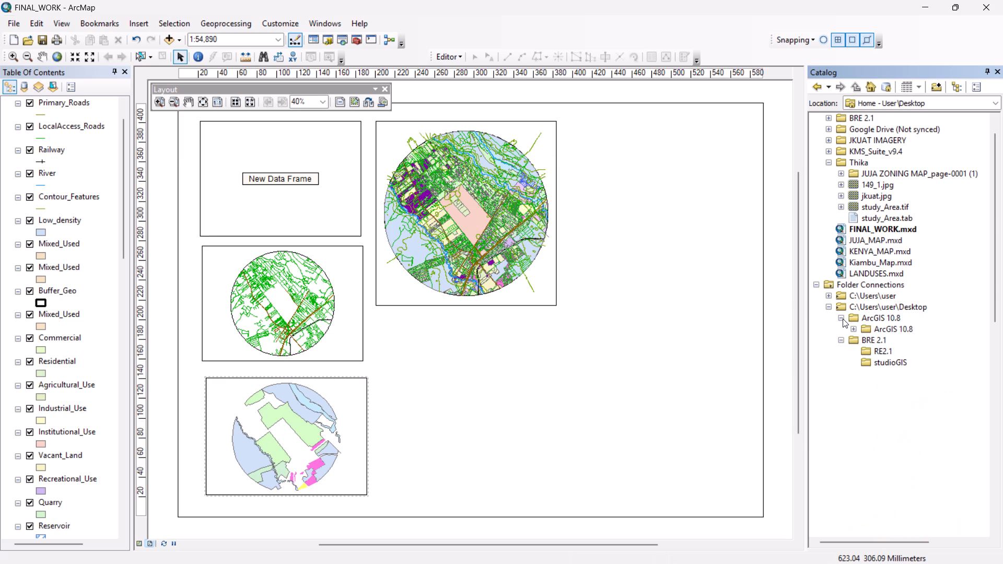
pyautogui.click(855, 330)
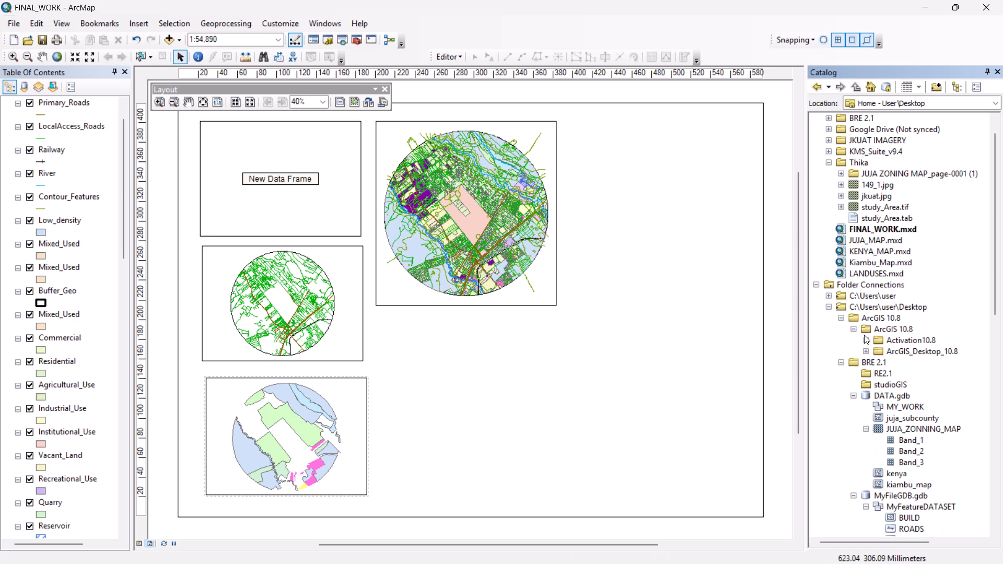
pyautogui.click(865, 337)
pyautogui.click(876, 350)
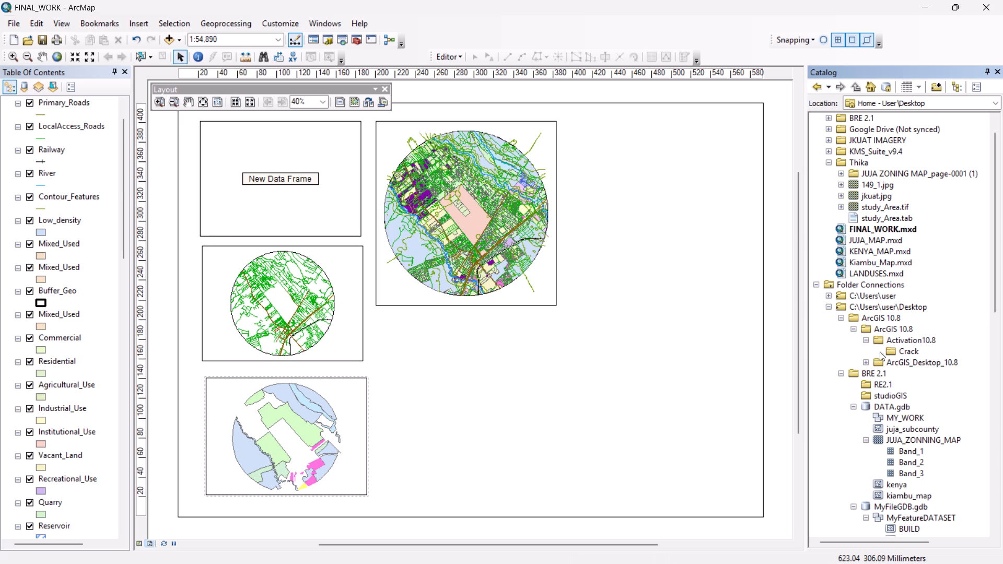
pyautogui.click(867, 360)
pyautogui.scroll(-1, 857, 377)
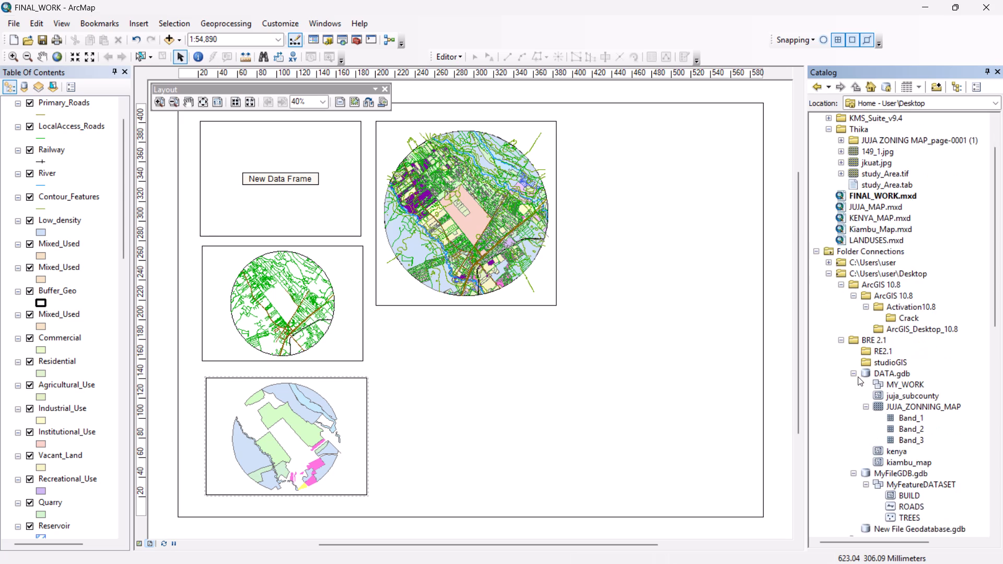
pyautogui.scroll(-2, 858, 377)
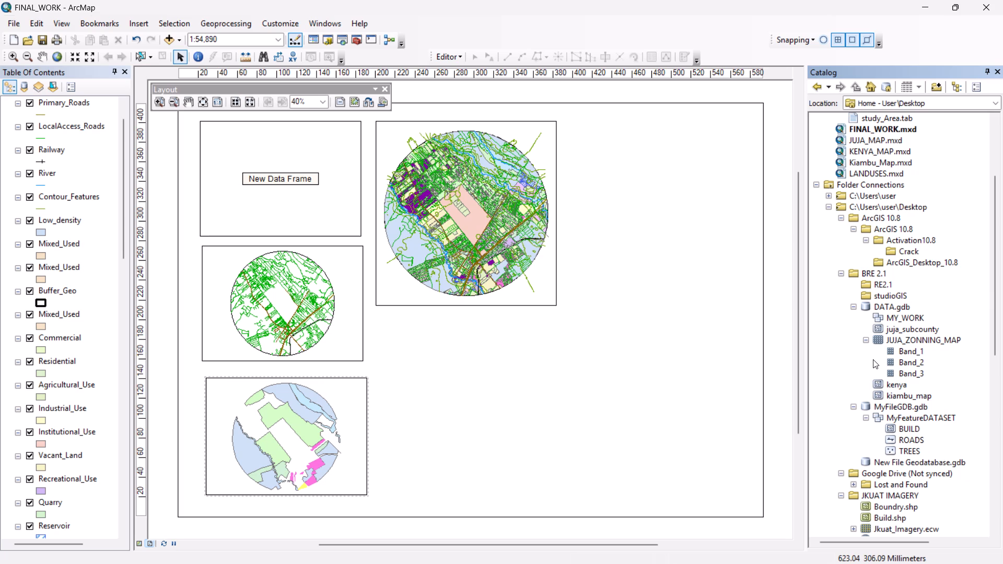
# Move the zoning data frame (New Data Frame 3) along the page bottom to below the main map, right of centre.
pyautogui.click(343, 386)
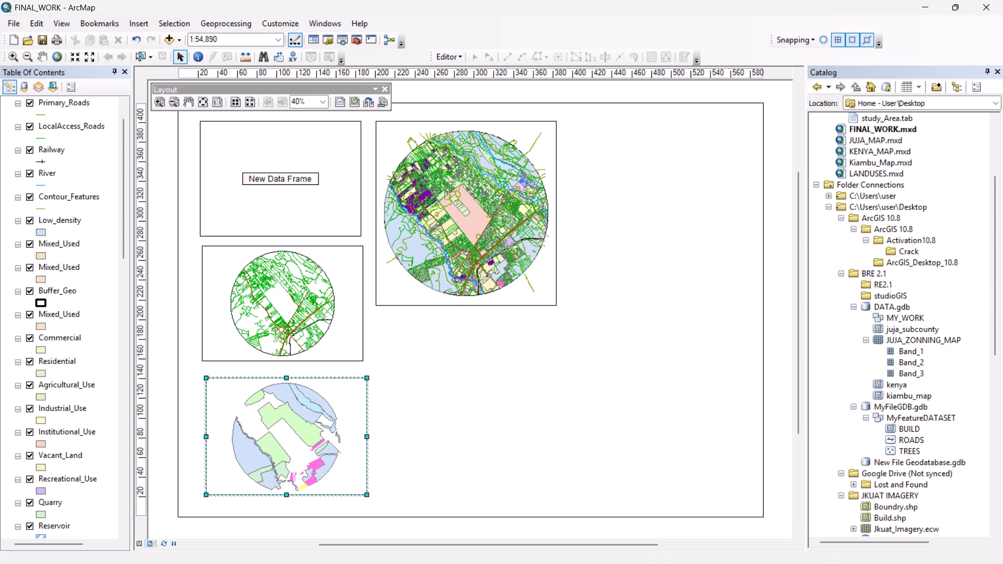
pyautogui.moveTo(347, 386); pyautogui.dragTo(596, 404)
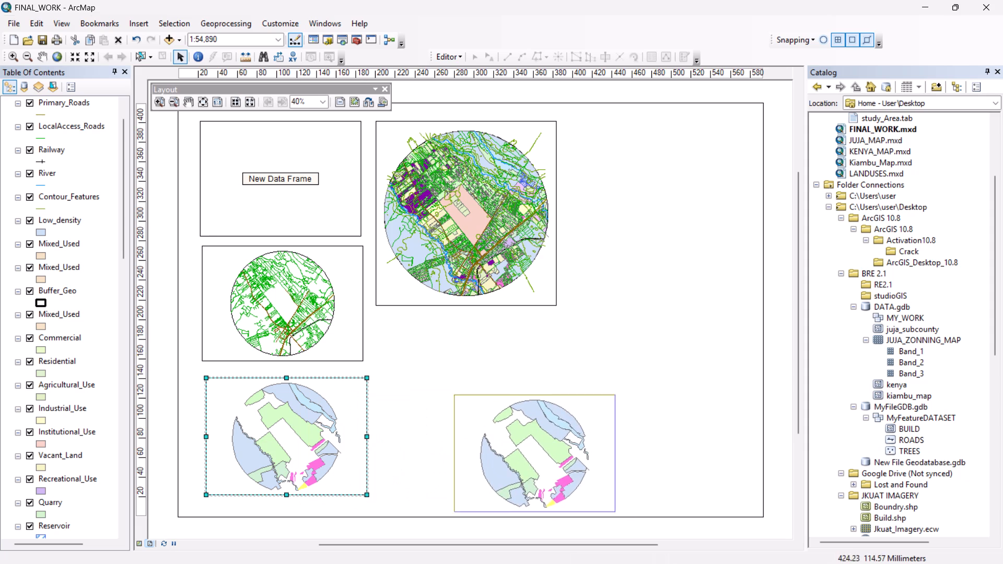
pyautogui.moveTo(596, 404); pyautogui.dragTo(592, 402)
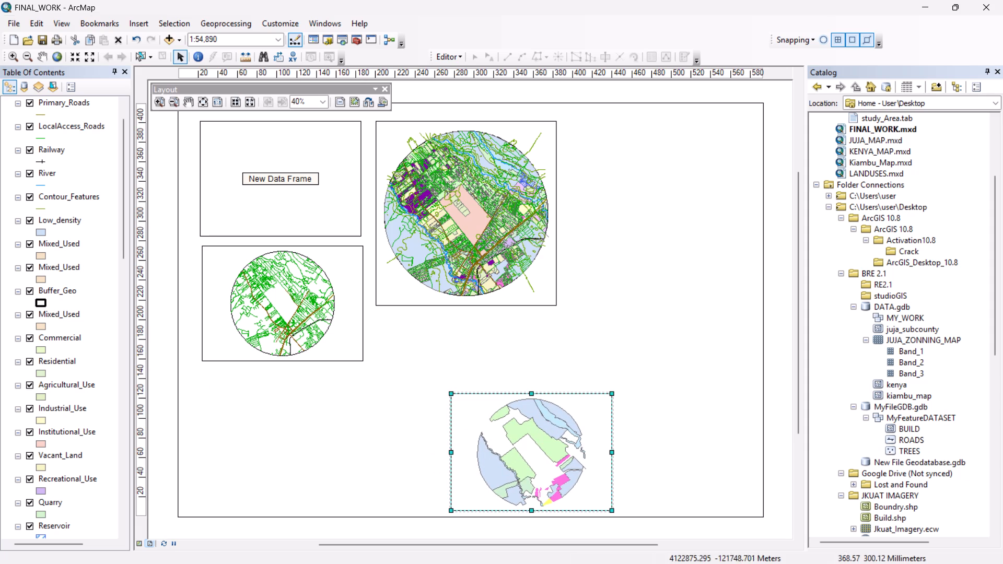
# Move the main land use data frame into the upper-right corner of the layout page.
pyautogui.click(544, 126)
pyautogui.moveTo(544, 126); pyautogui.dragTo(713, 142)
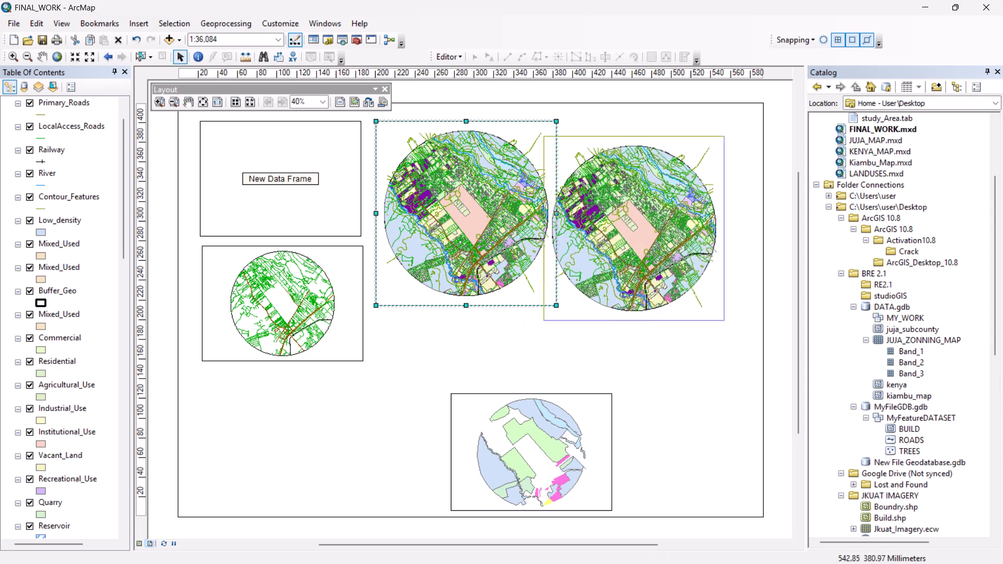
pyautogui.moveTo(713, 142); pyautogui.dragTo(743, 115)
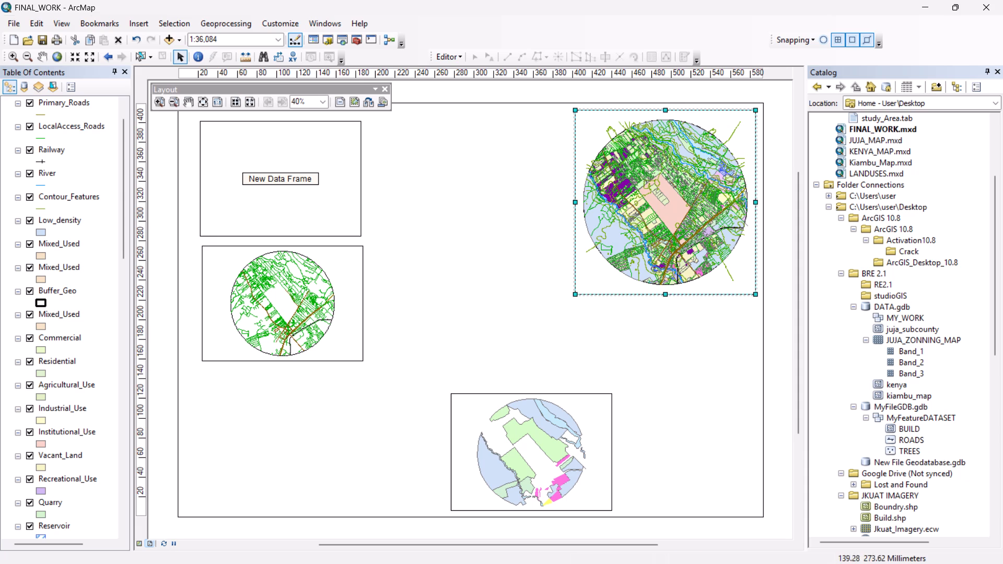
# Move the transport data frame to the top of the page, immediately left of the main land use map.
pyautogui.click(333, 256)
pyautogui.moveTo(338, 256); pyautogui.dragTo(464, 242)
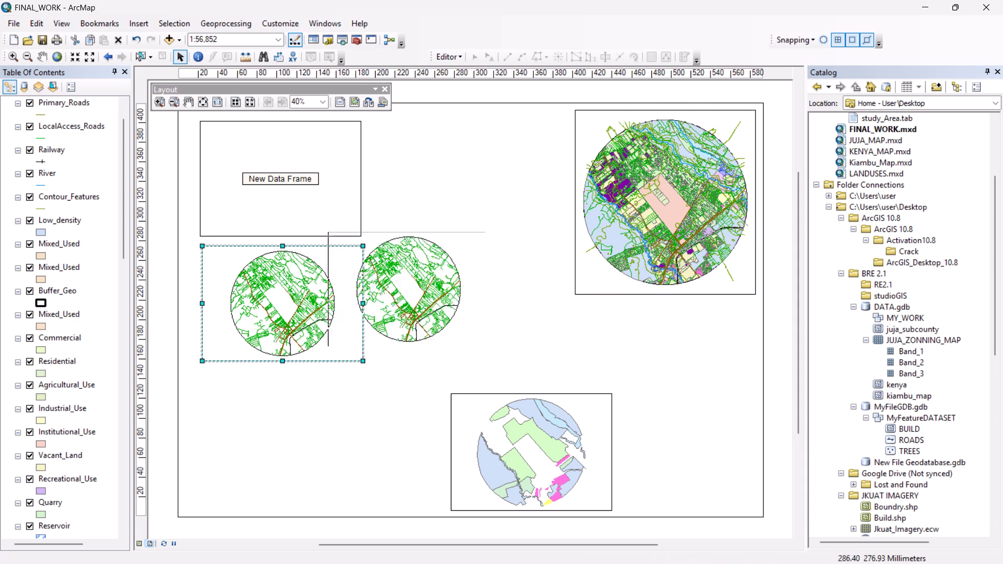
pyautogui.moveTo(464, 242); pyautogui.dragTo(543, 123)
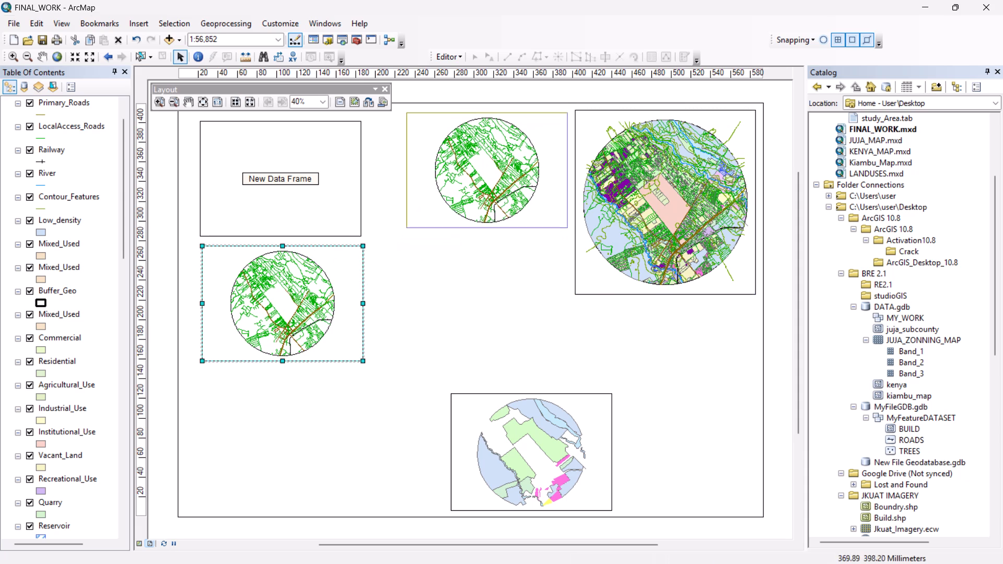
pyautogui.moveTo(543, 123); pyautogui.dragTo(543, 121)
# Copy the Low_density, Commercial_use1, Recreation_use1 and Education layers from the main Layers frame into the empty New Data Frame.
pyautogui.click(324, 210)
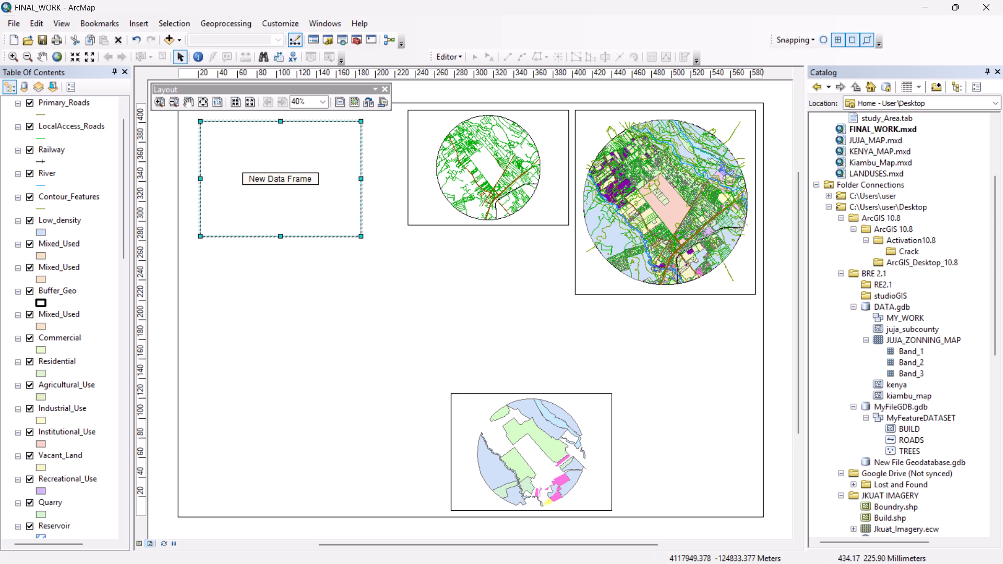
pyautogui.click(396, 358)
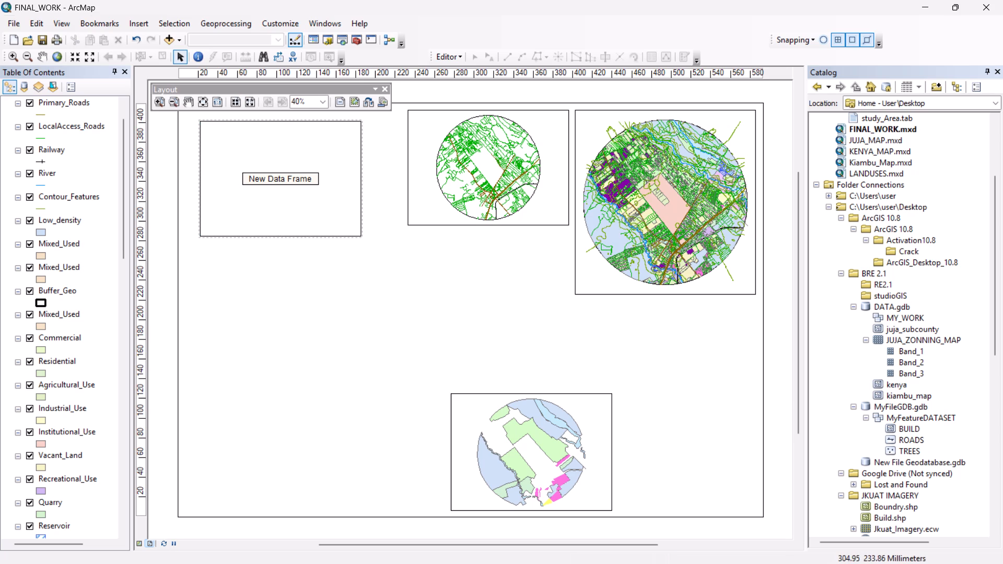
pyautogui.scroll(-1, 76, 169)
pyautogui.scroll(6, 76, 169)
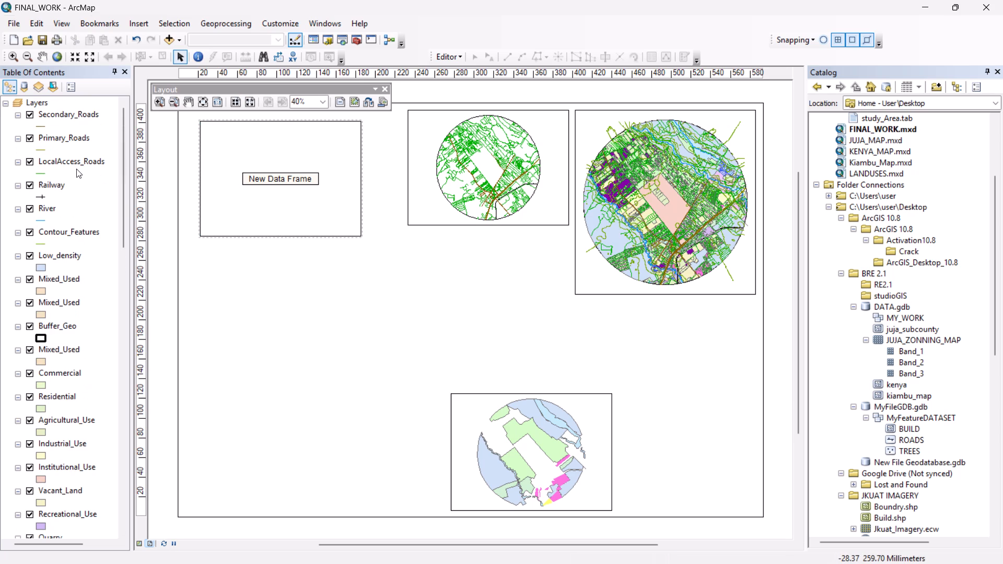
pyautogui.scroll(7, 76, 169)
pyautogui.scroll(-2, 99, 162)
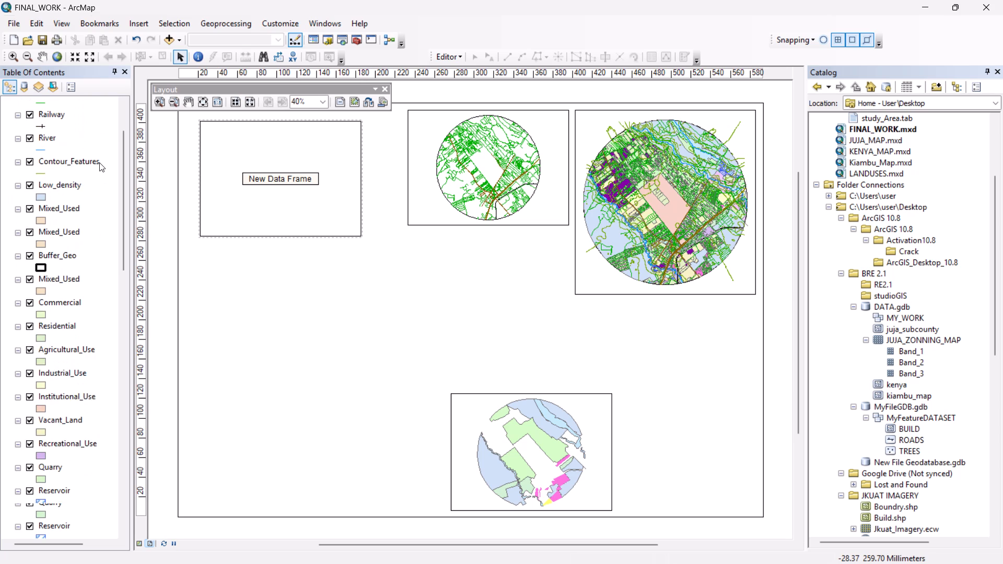
pyautogui.scroll(-1, 99, 162)
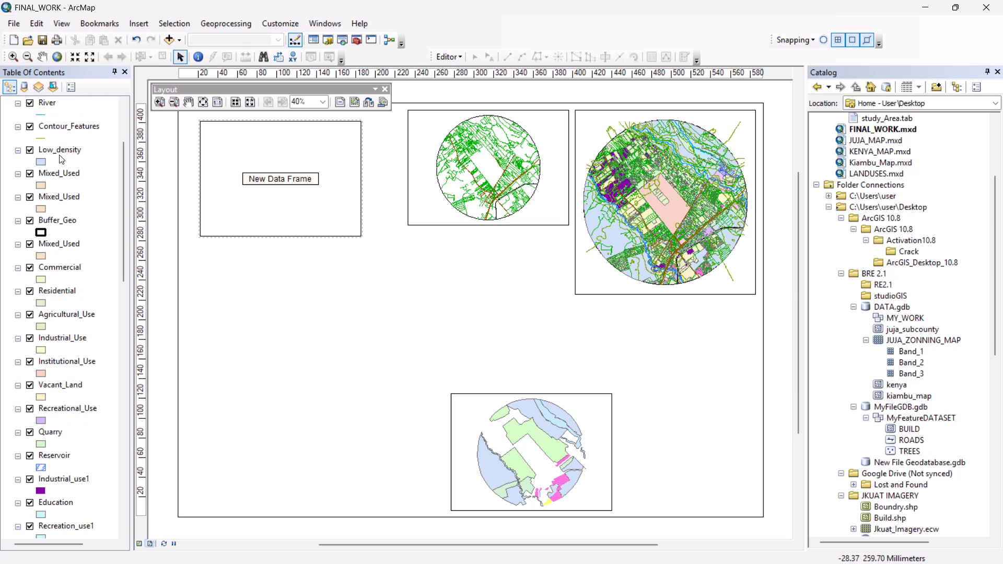
pyautogui.moveTo(57, 148); pyautogui.dragTo(479, 422)
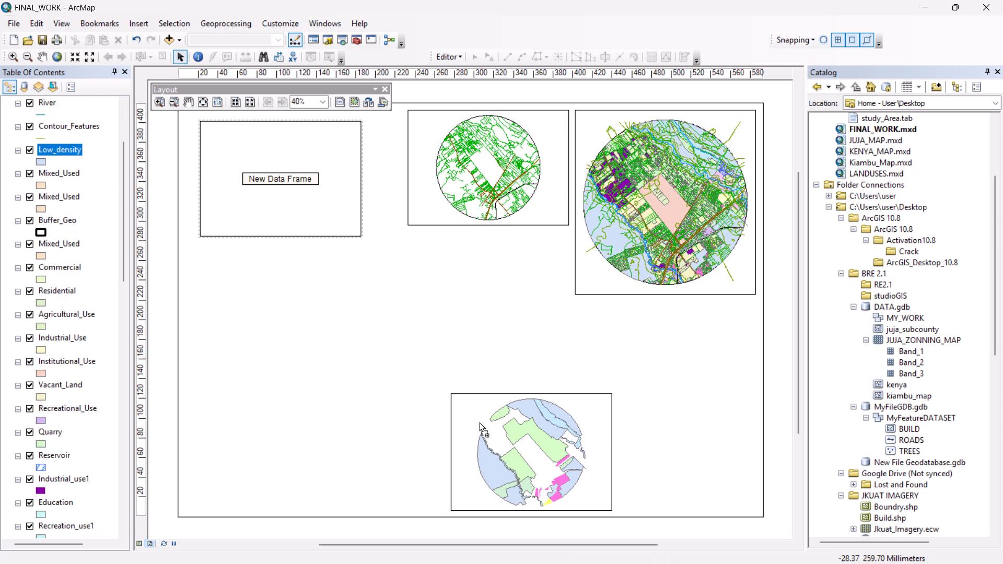
pyautogui.moveTo(479, 422); pyautogui.dragTo(514, 439)
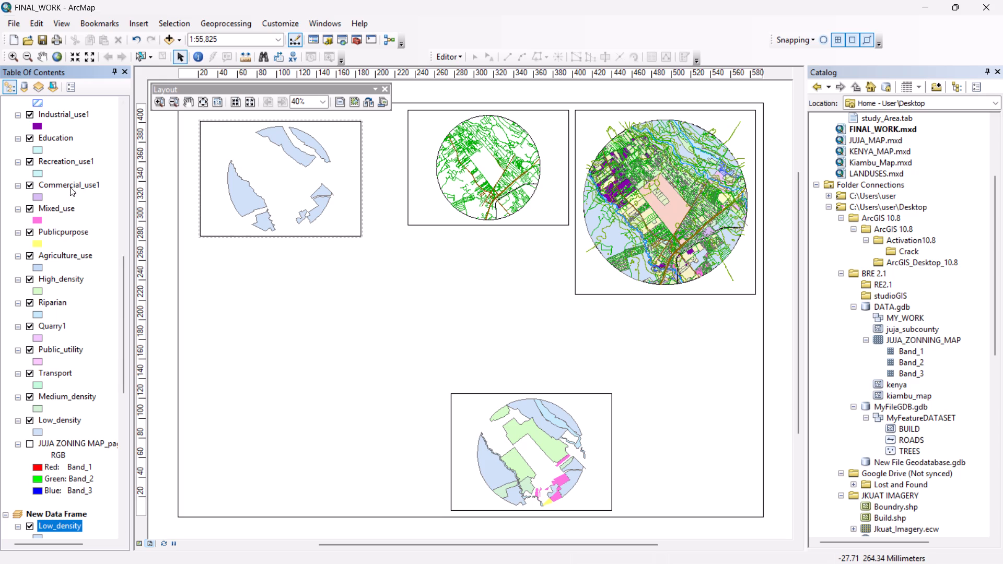
pyautogui.moveTo(66, 183); pyautogui.dragTo(135, 224)
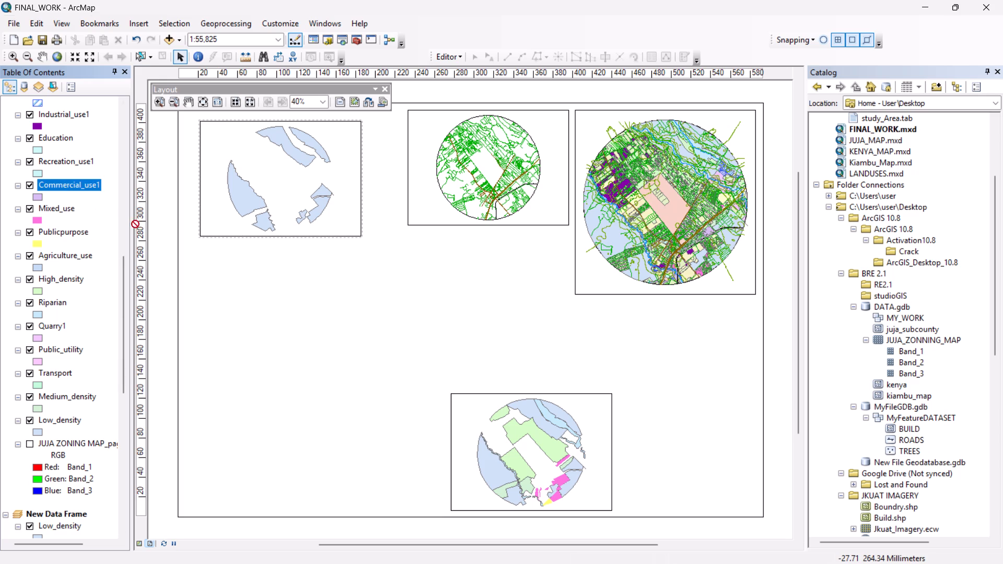
pyautogui.moveTo(135, 224); pyautogui.dragTo(527, 432)
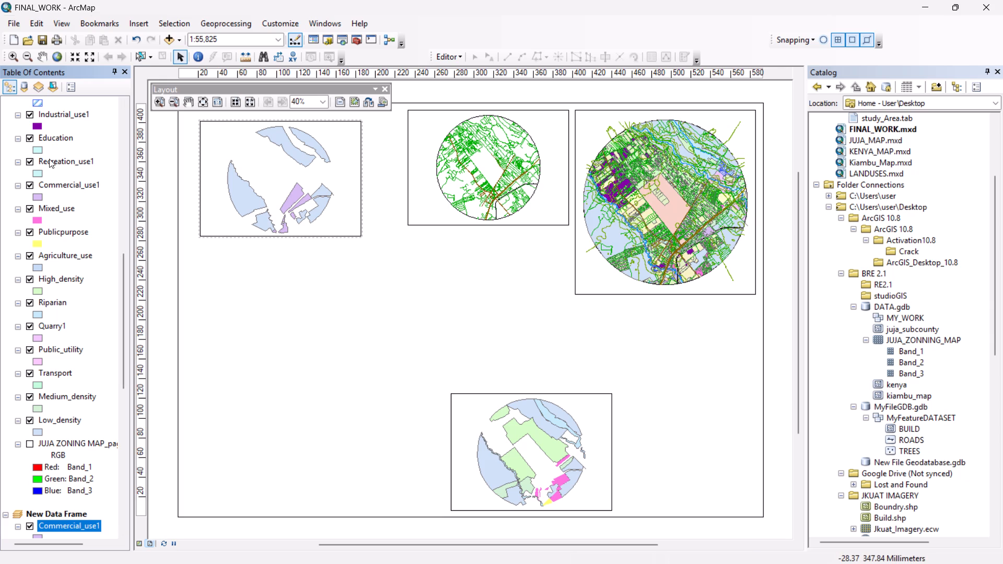
pyautogui.moveTo(54, 162); pyautogui.dragTo(250, 197)
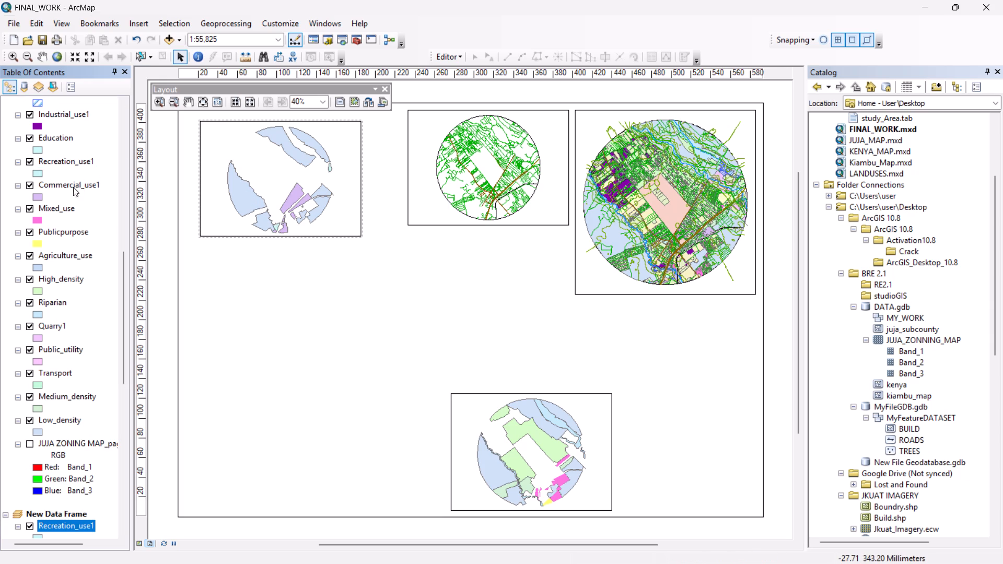
pyautogui.moveTo(53, 137); pyautogui.dragTo(266, 183)
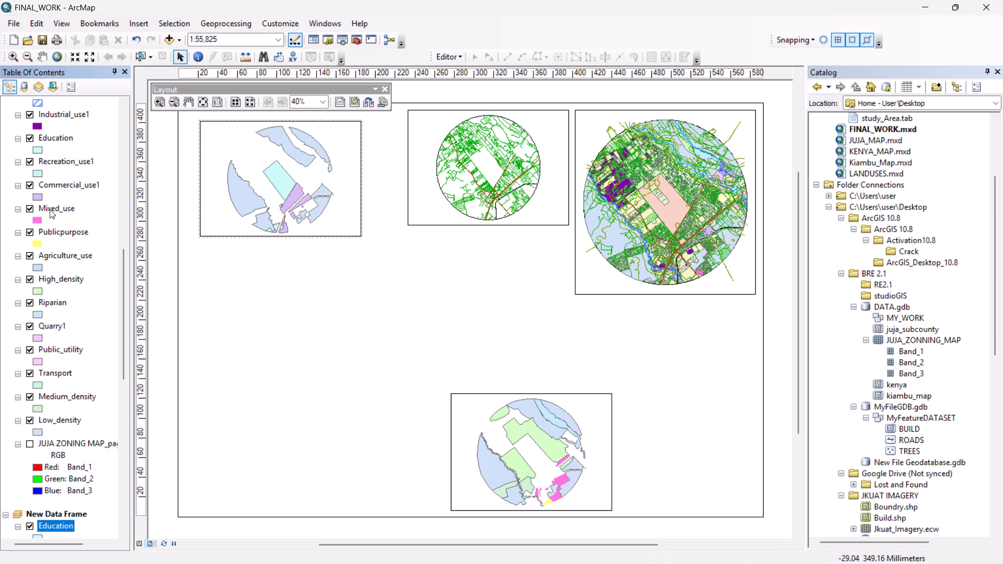
# Copy the Publicpurpose, Agriculture_use, High_density and Riparian layers into New Data Frame.
pyautogui.moveTo(51, 231); pyautogui.dragTo(273, 194)
pyautogui.moveTo(68, 256); pyautogui.dragTo(145, 260)
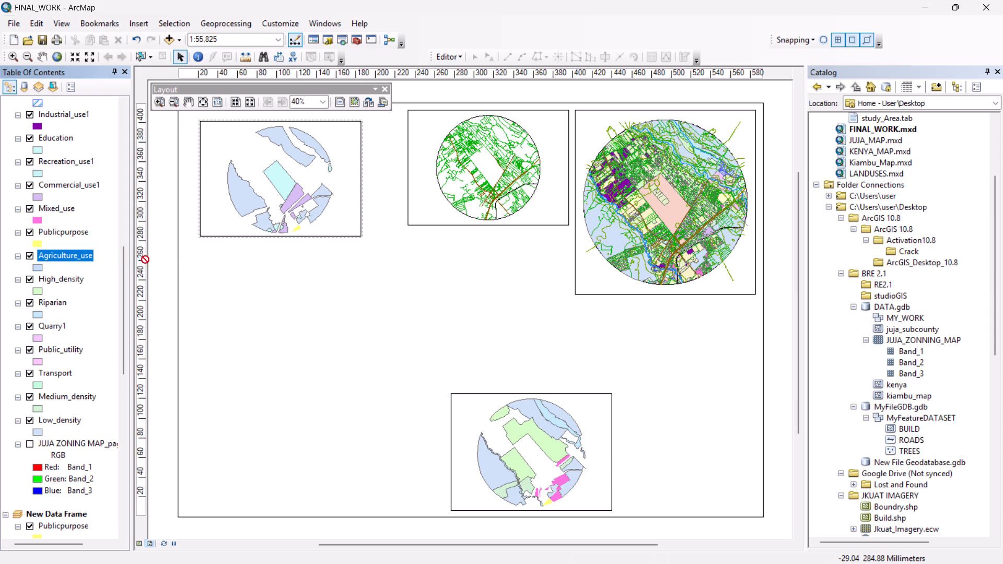
pyautogui.moveTo(145, 260); pyautogui.dragTo(293, 172)
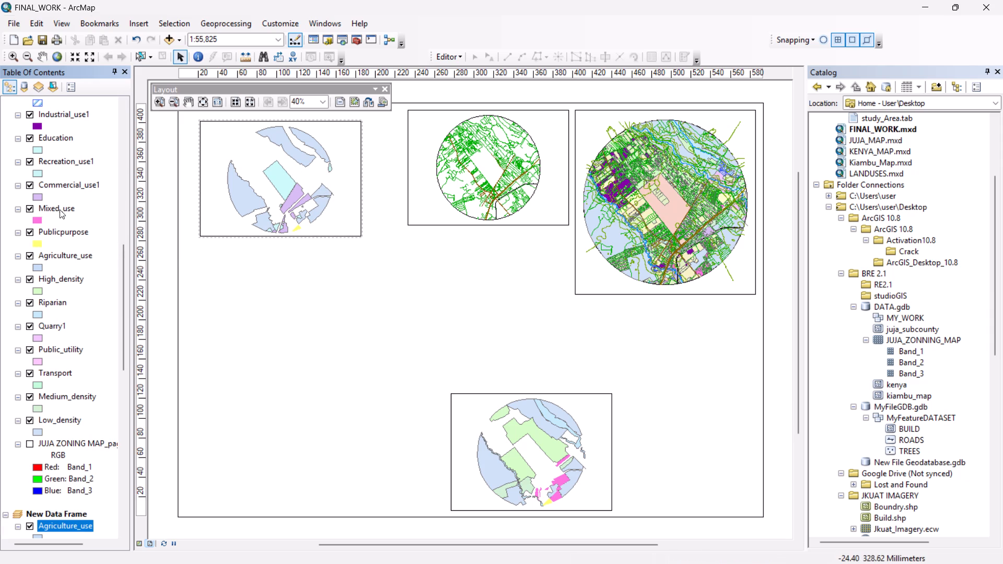
pyautogui.moveTo(51, 279); pyautogui.dragTo(246, 194)
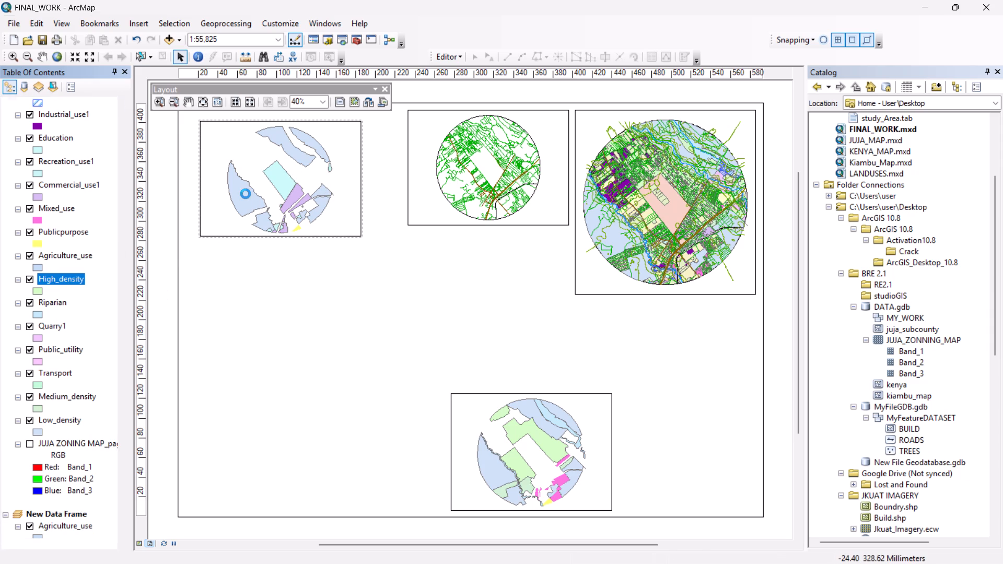
pyautogui.moveTo(55, 302); pyautogui.dragTo(67, 305)
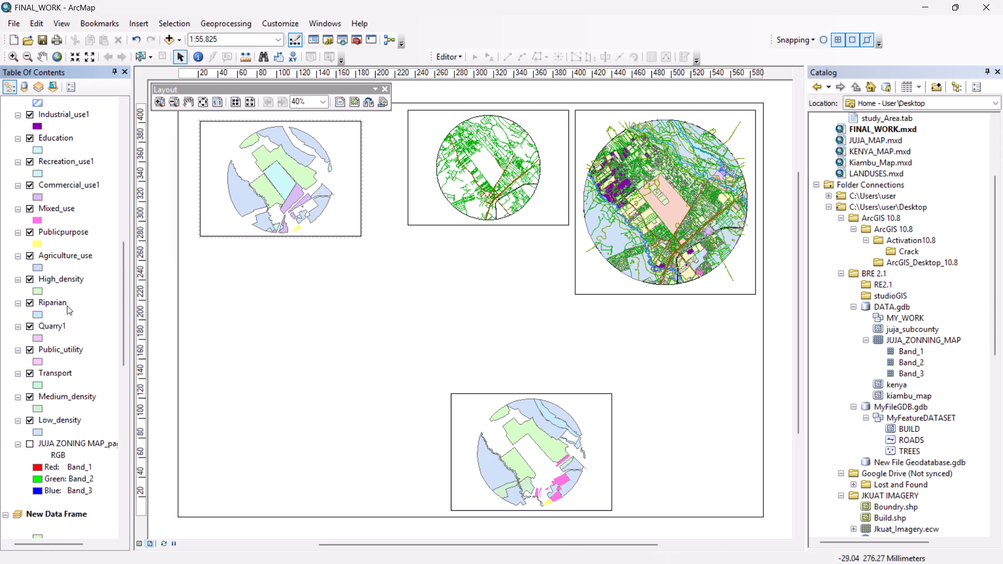
pyautogui.moveTo(67, 305); pyautogui.dragTo(284, 169)
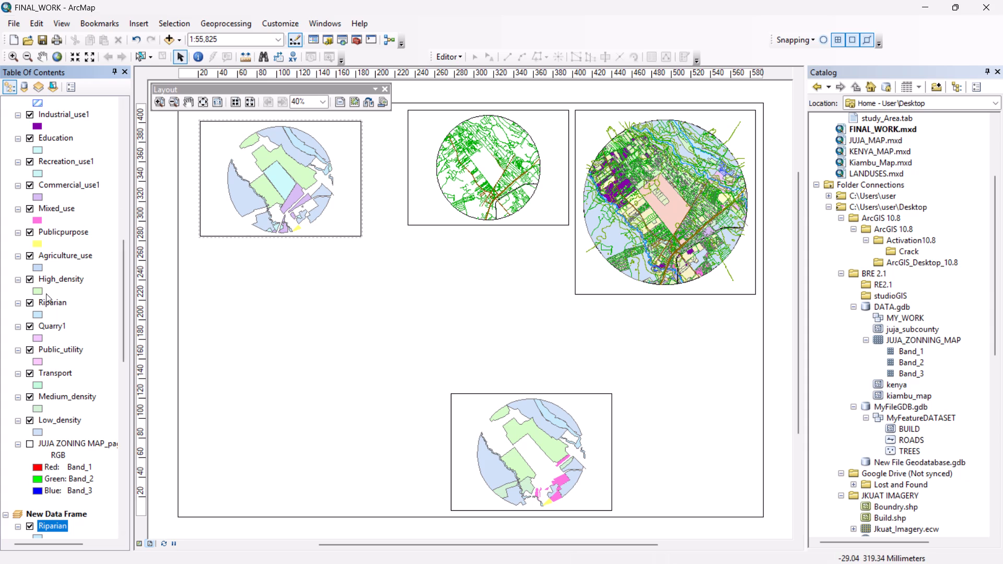
# Copy the Quarry1, Public_utility, Transport, Medium_density, lower Low_density and Industrial_use1 layers into New Data Frame.
pyautogui.moveTo(44, 326); pyautogui.dragTo(272, 173)
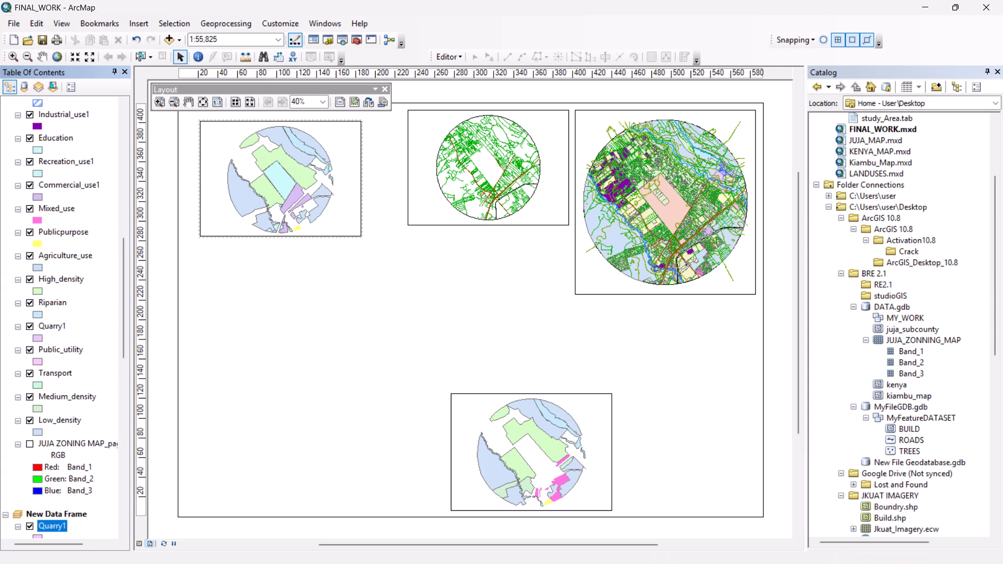
pyautogui.moveTo(57, 348); pyautogui.dragTo(107, 349)
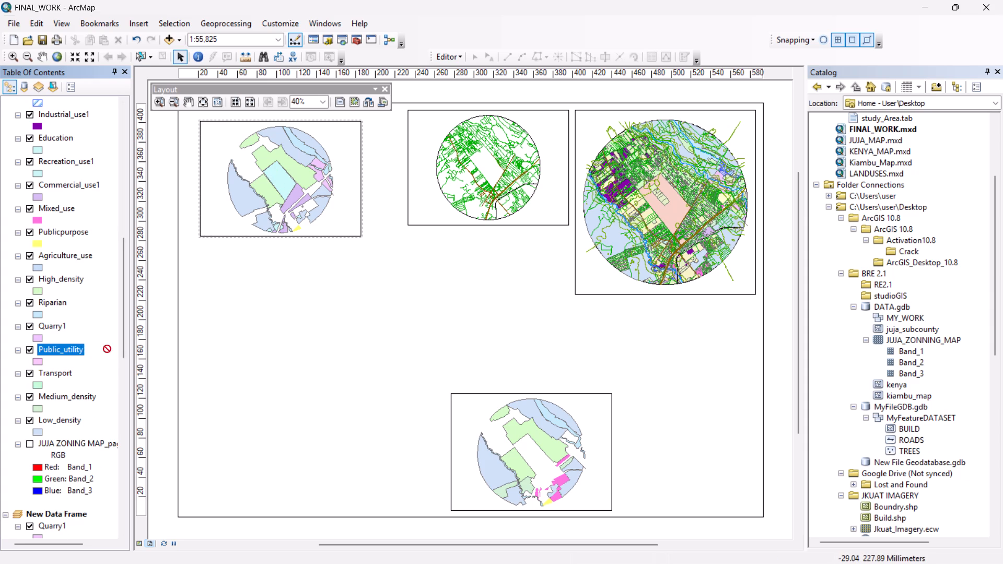
pyautogui.moveTo(107, 349); pyautogui.dragTo(270, 186)
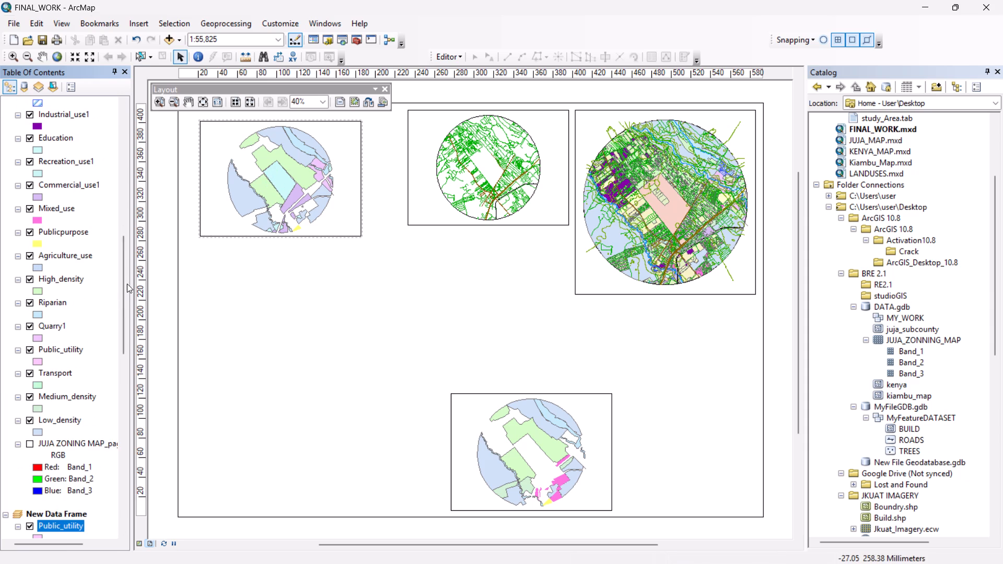
pyautogui.moveTo(59, 372); pyautogui.dragTo(294, 169)
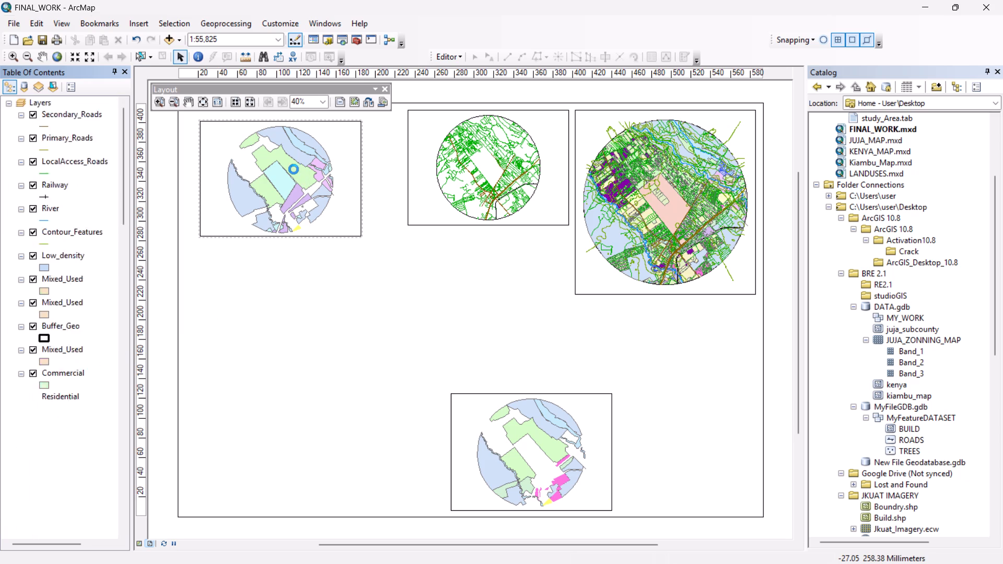
pyautogui.moveTo(63, 394); pyautogui.dragTo(270, 183)
pyautogui.moveTo(53, 420); pyautogui.dragTo(243, 177)
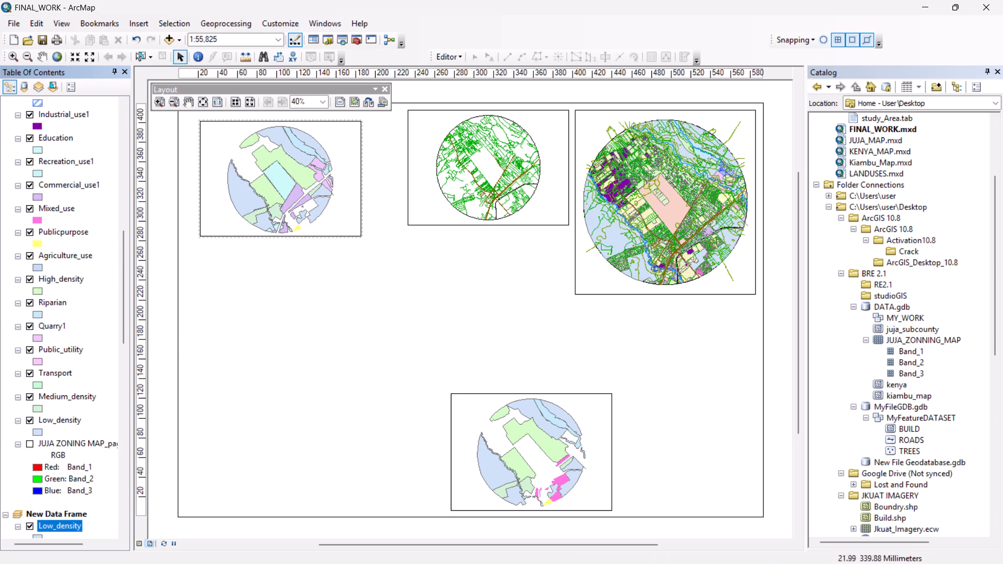
pyautogui.scroll(2, 45, 194)
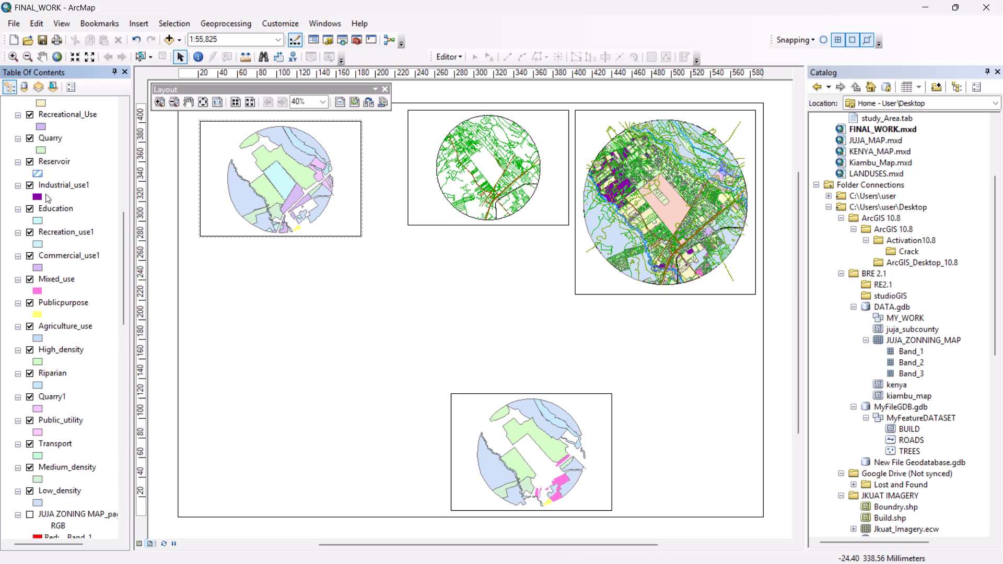
pyautogui.moveTo(55, 183); pyautogui.dragTo(249, 174)
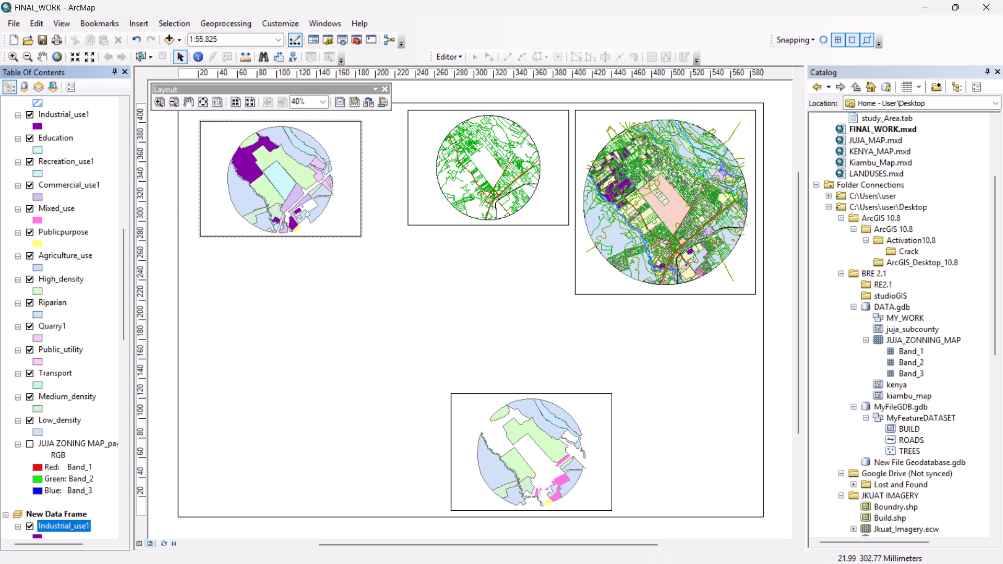
# Delete the old, partially filled zoning data frame at the bottom of the layout page.
pyautogui.rightClick(604, 408)
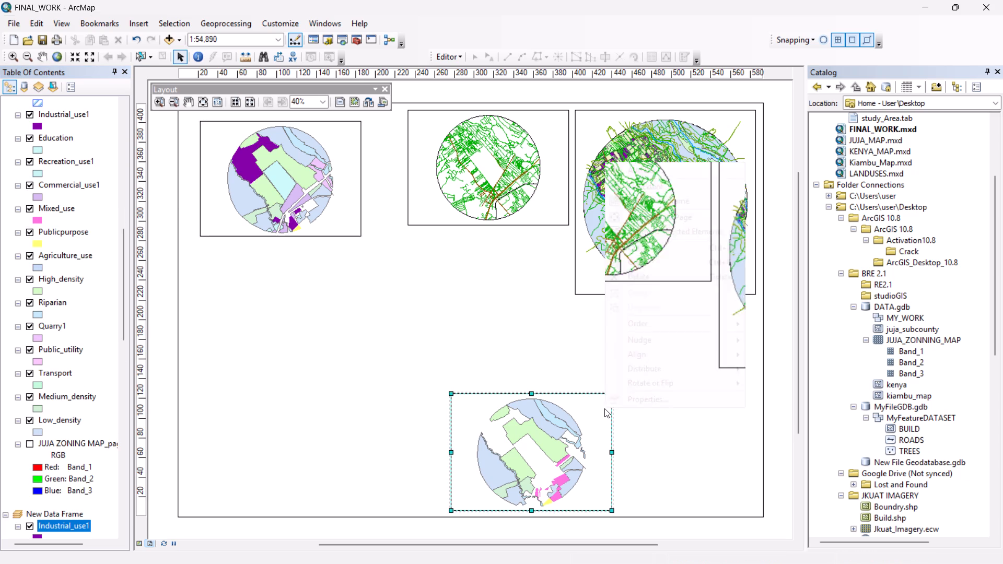
pyautogui.click(647, 277)
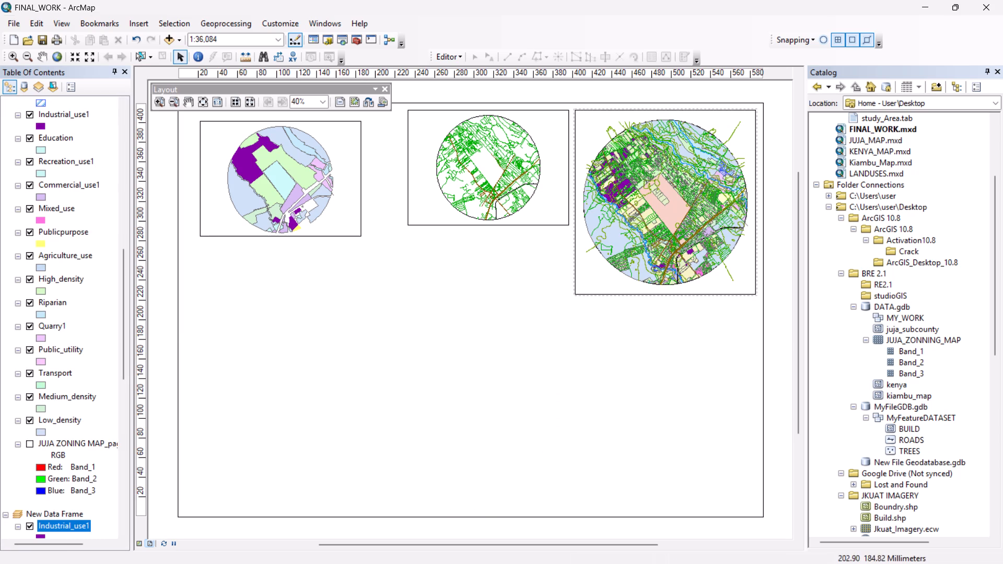
# Save the FINAL_WORK map document.
pyautogui.click(42, 41)
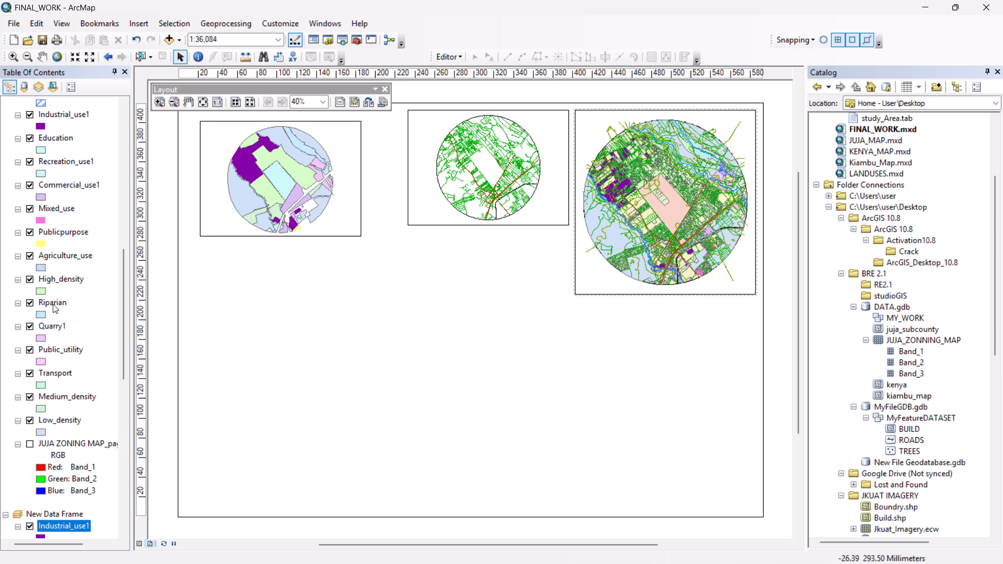
# Open the fill colour choices for the symbol of the upper Low_density layer in the main Layers frame.
pyautogui.scroll(5, 37, 128)
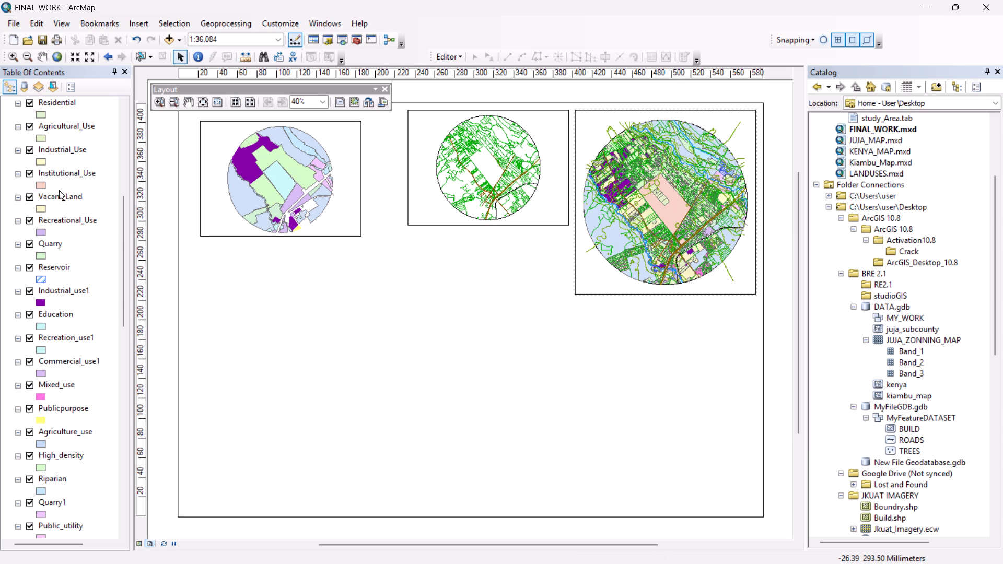
pyautogui.scroll(12, 59, 190)
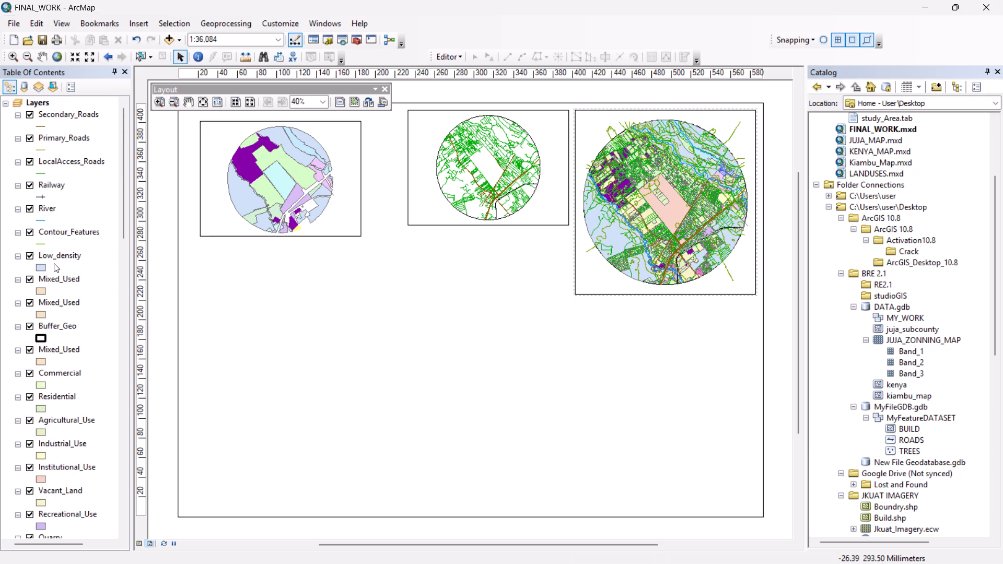
pyautogui.click(40, 266)
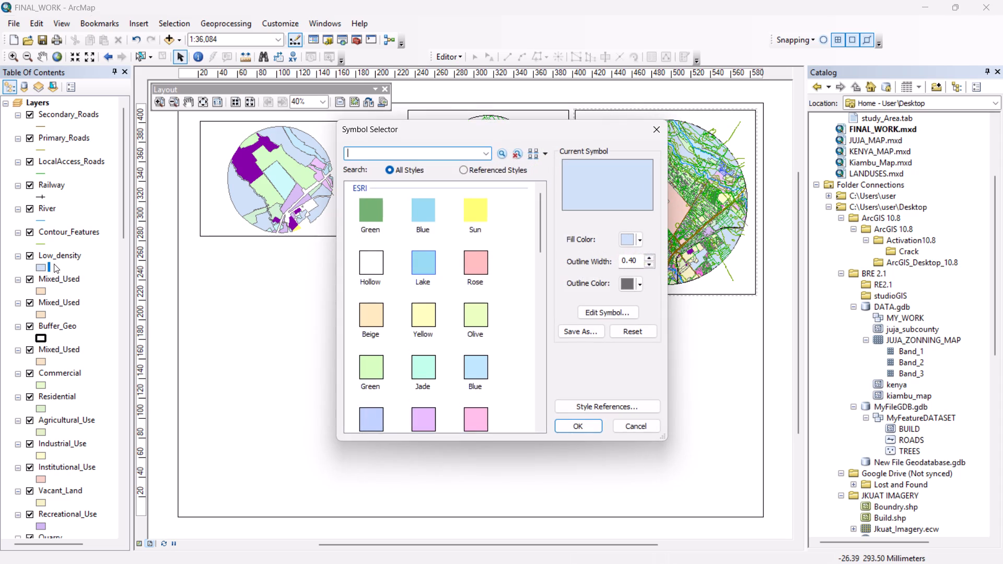
pyautogui.scroll(1, 623, 275)
pyautogui.click(637, 238)
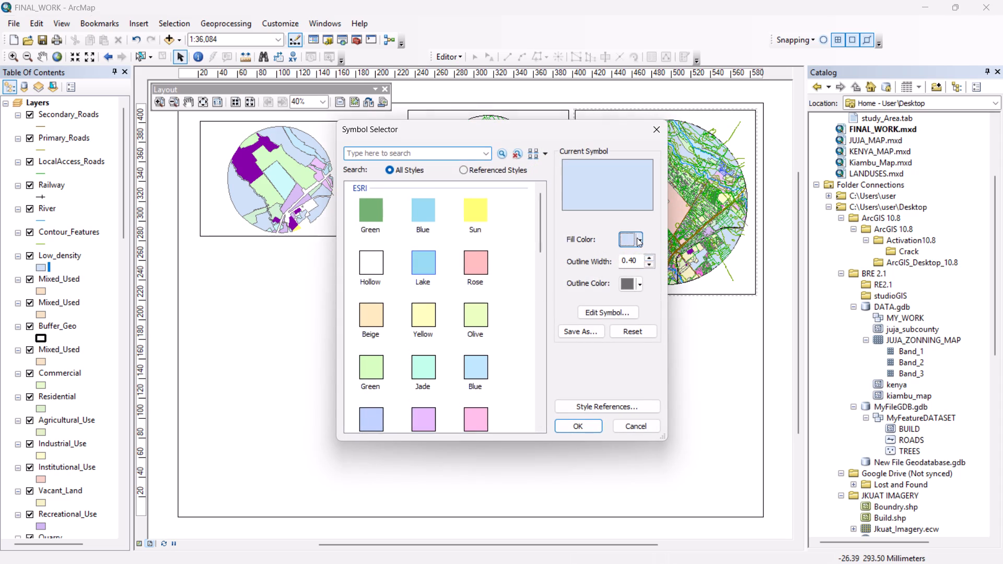
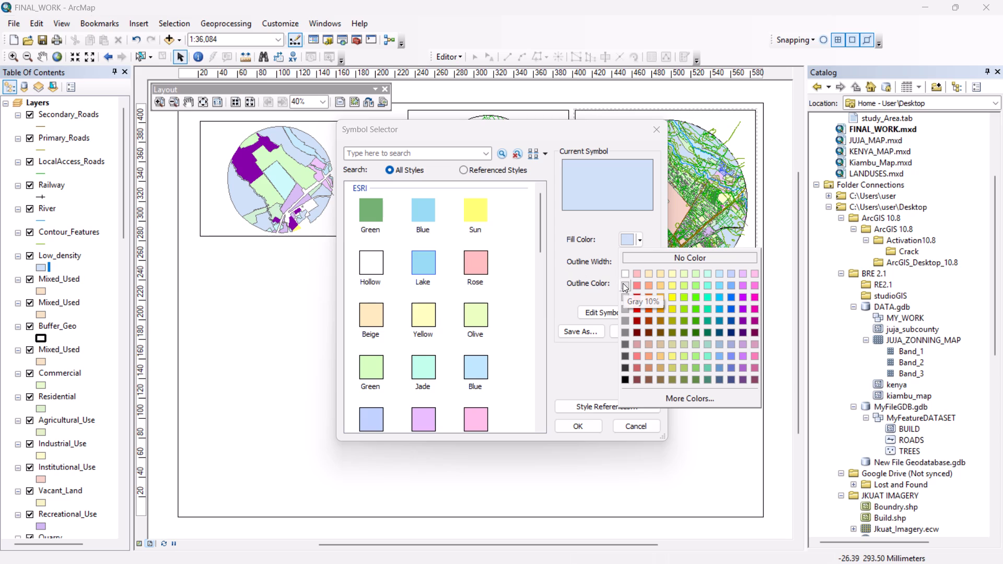
# Recolour the upper Low_density layer's symbol with a dark olive-yellow fill and reduce its outline width.
pyautogui.click(670, 322)
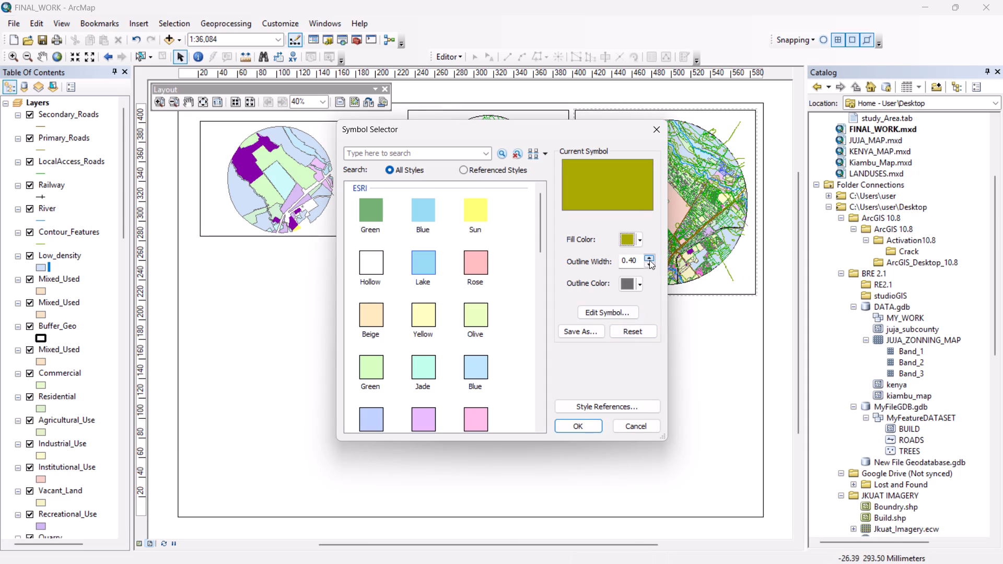
pyautogui.click(649, 261)
pyautogui.click(577, 427)
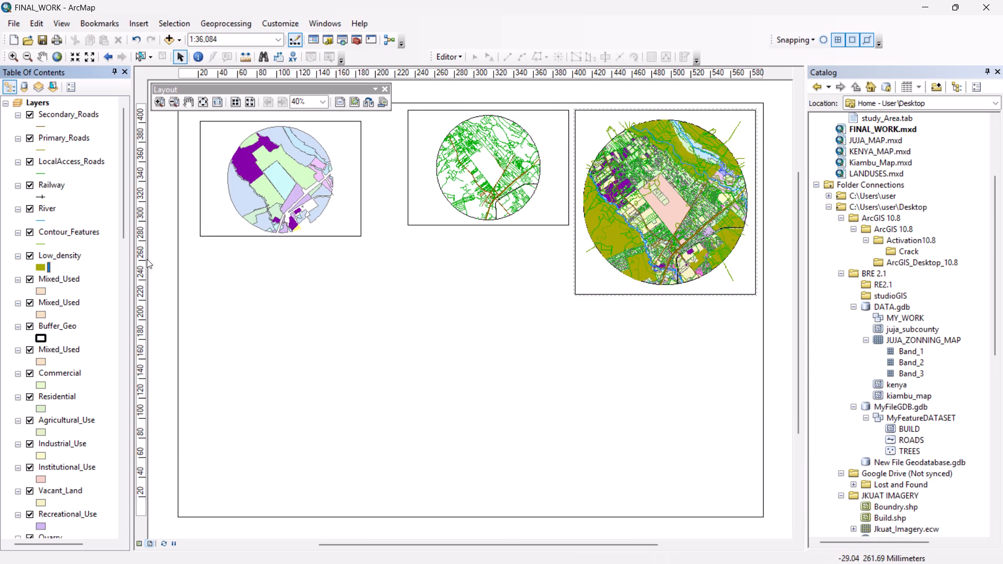
# Give the uppermost Mixed_Used layer in the Layers frame a pink preset fill symbol with outline width 0.
pyautogui.click(39, 289)
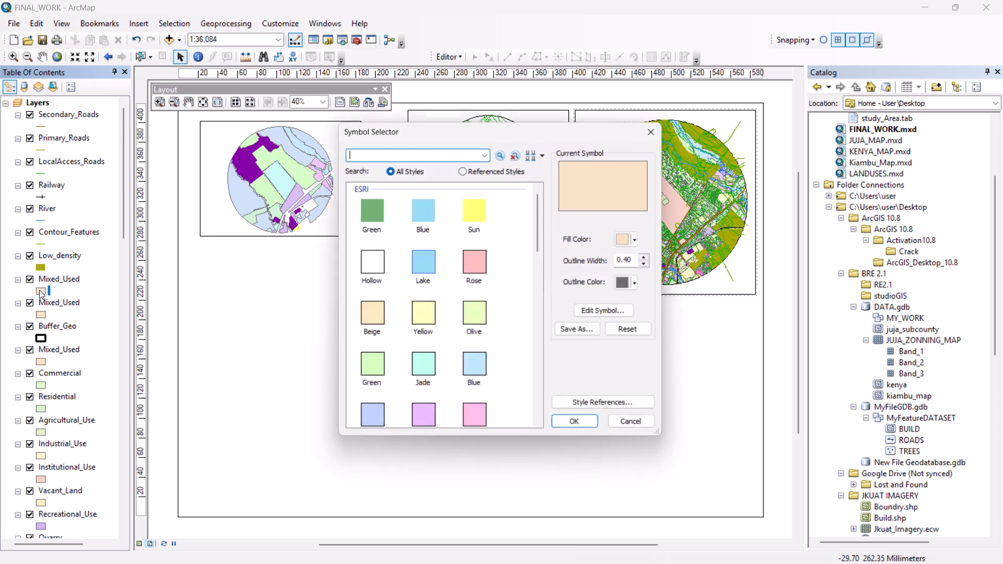
pyautogui.click(479, 410)
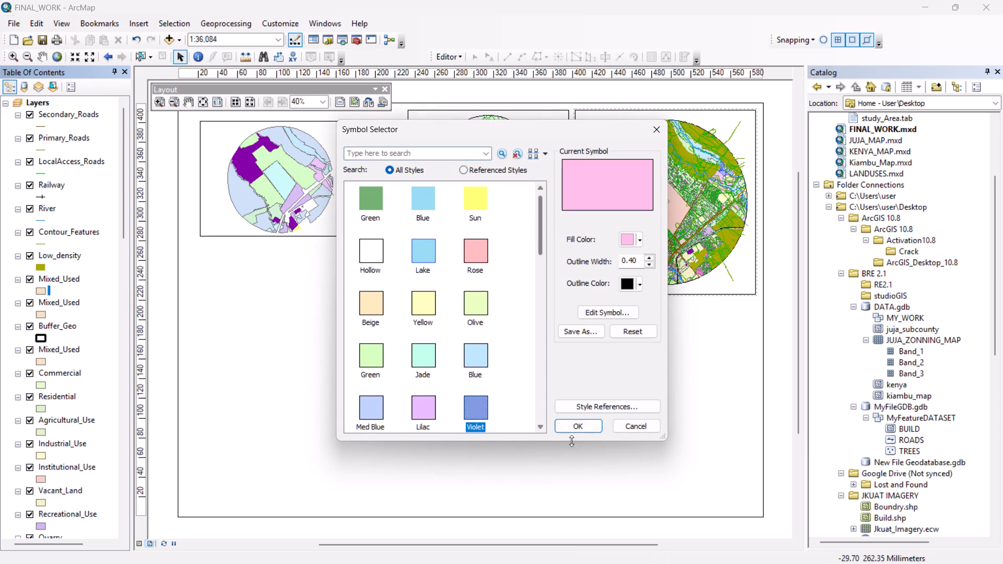
pyautogui.moveTo(649, 264); pyautogui.dragTo(648, 269)
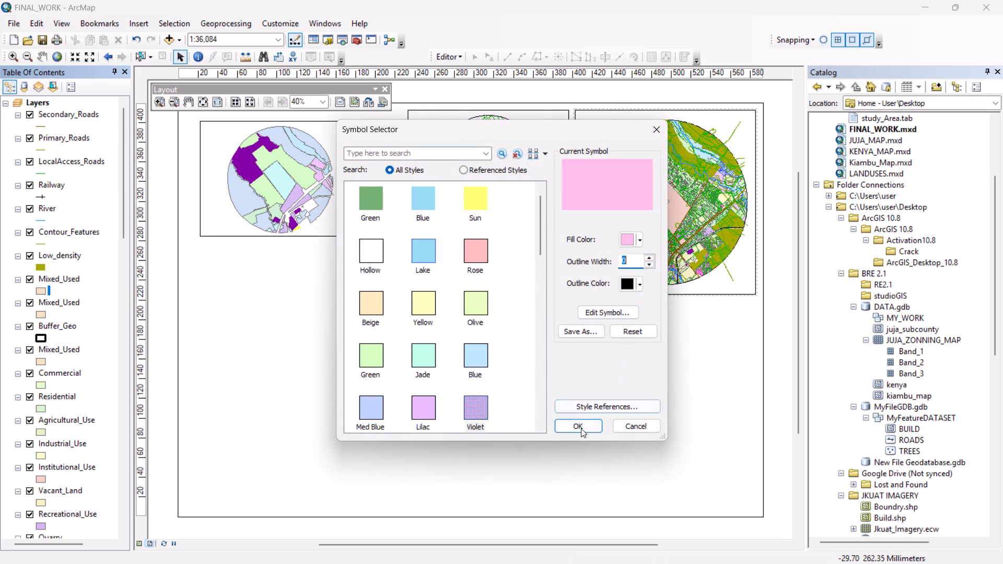
pyautogui.click(581, 428)
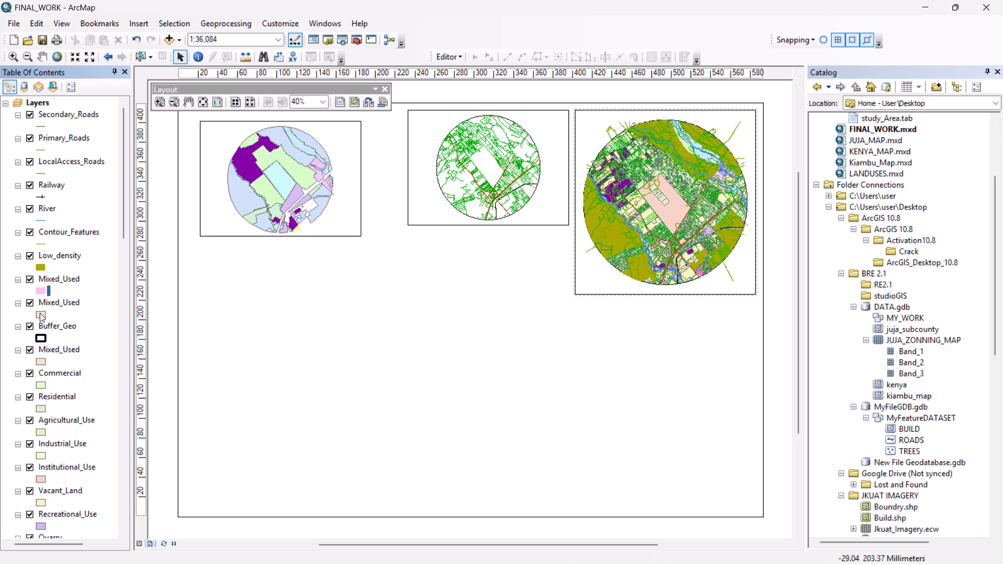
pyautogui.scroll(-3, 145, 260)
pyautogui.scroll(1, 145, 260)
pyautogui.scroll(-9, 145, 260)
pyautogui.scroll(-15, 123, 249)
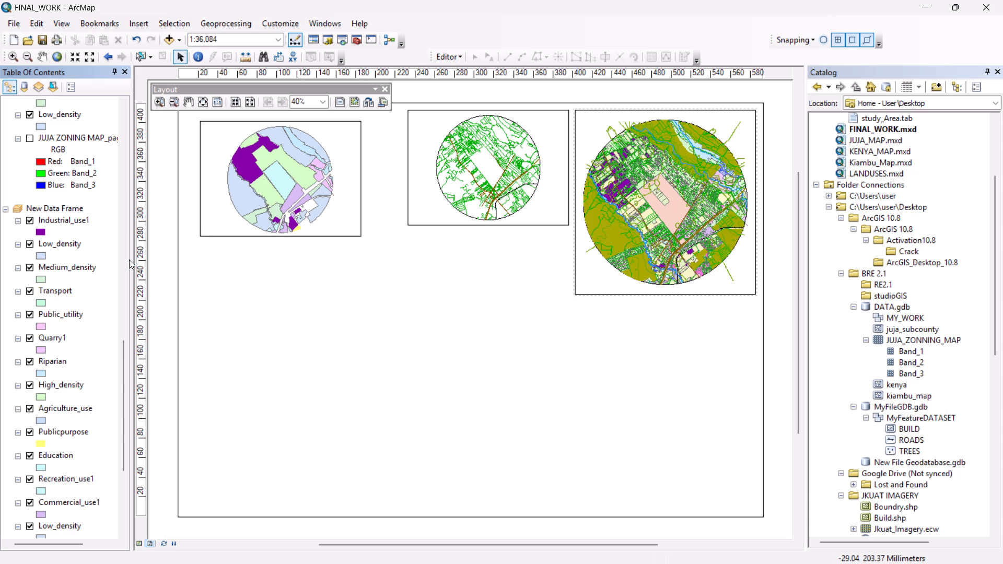
# Insert a data frame containing the kenya feature class from DATA.gdb and place it directly below the zoning map frame.
pyautogui.click(139, 21)
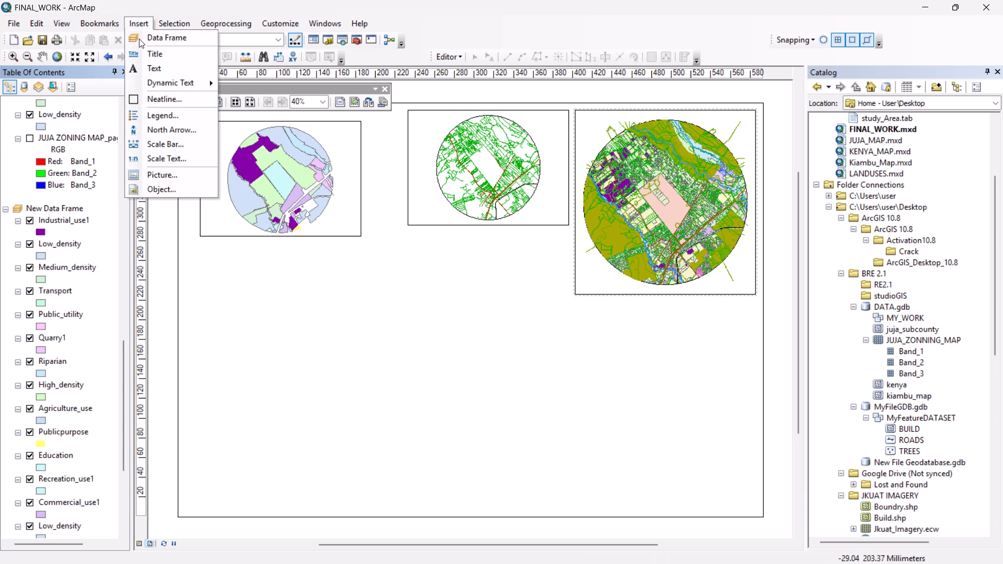
pyautogui.click(155, 40)
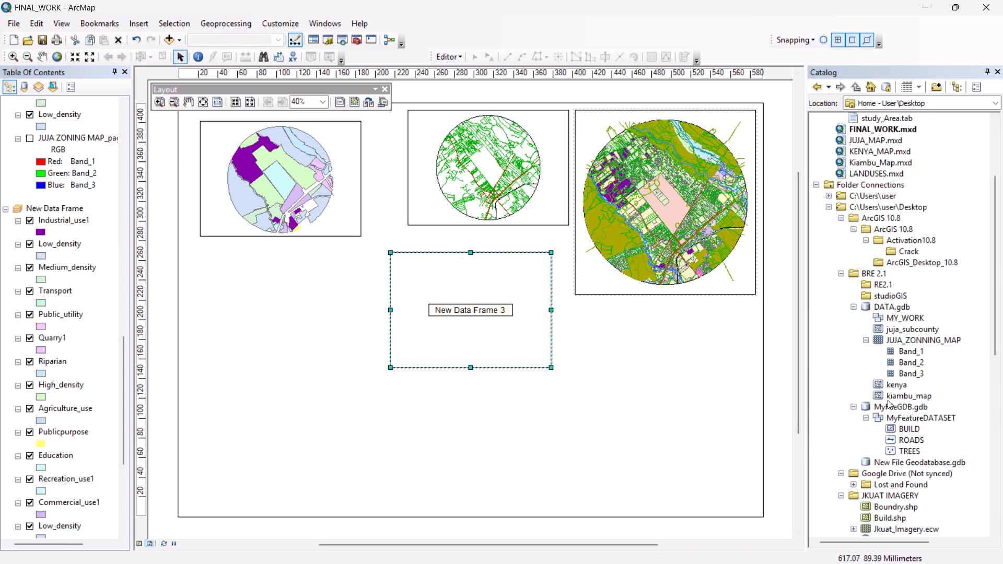
pyautogui.moveTo(902, 383); pyautogui.dragTo(484, 314)
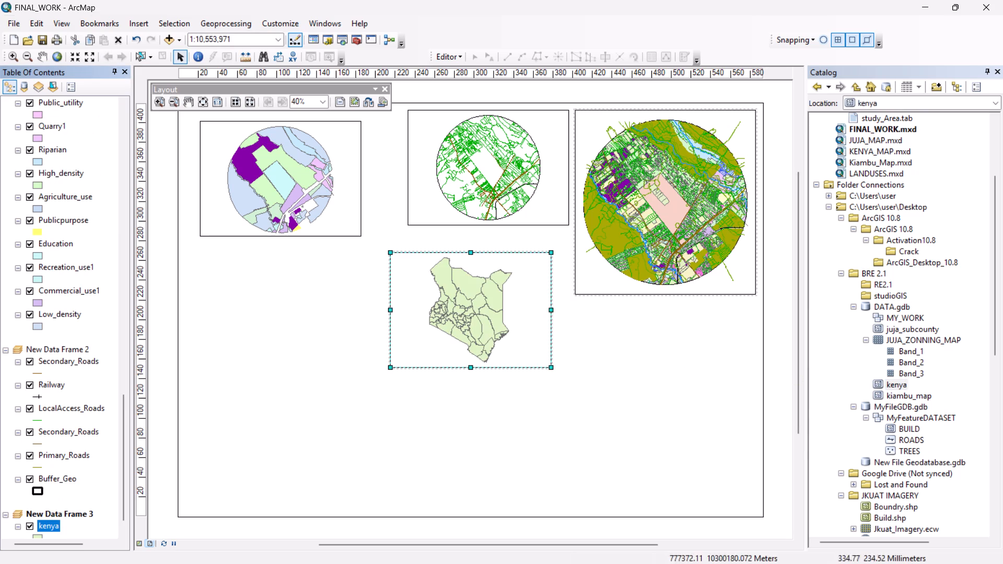
pyautogui.moveTo(411, 273); pyautogui.dragTo(203, 289)
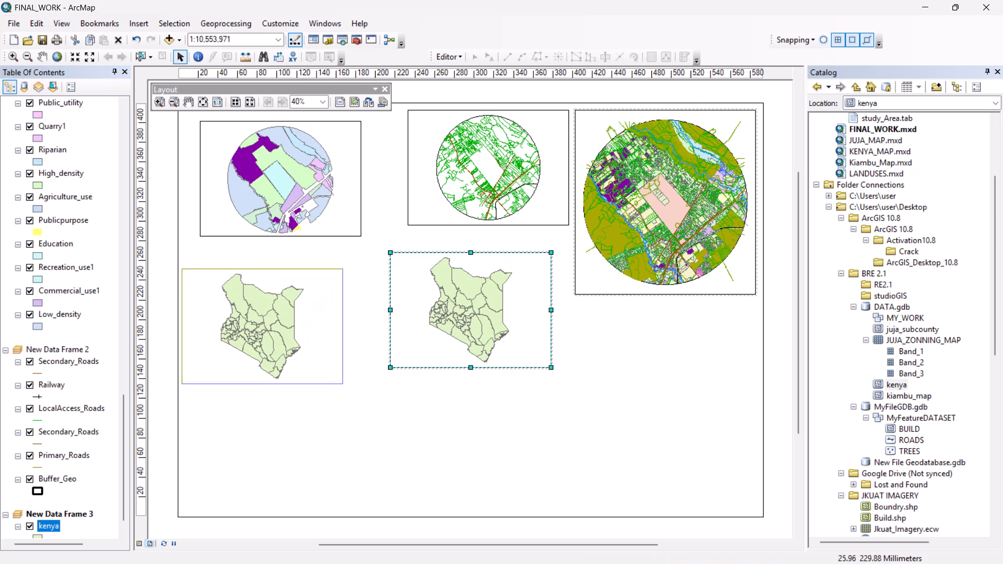
pyautogui.moveTo(203, 289); pyautogui.dragTo(219, 279)
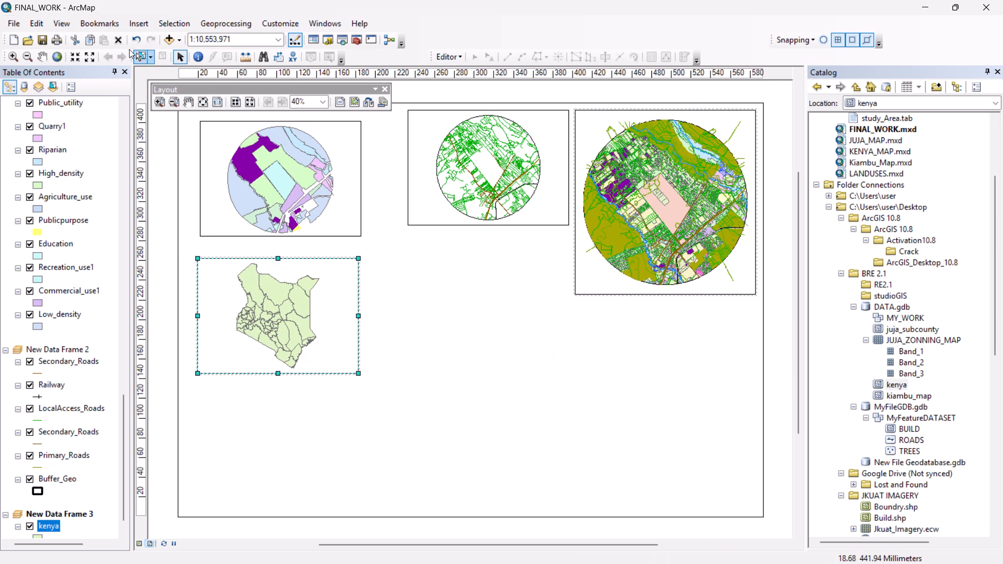
# Insert another data frame and add the kiambu_map feature class from DATA.gdb to it.
pyautogui.click(133, 22)
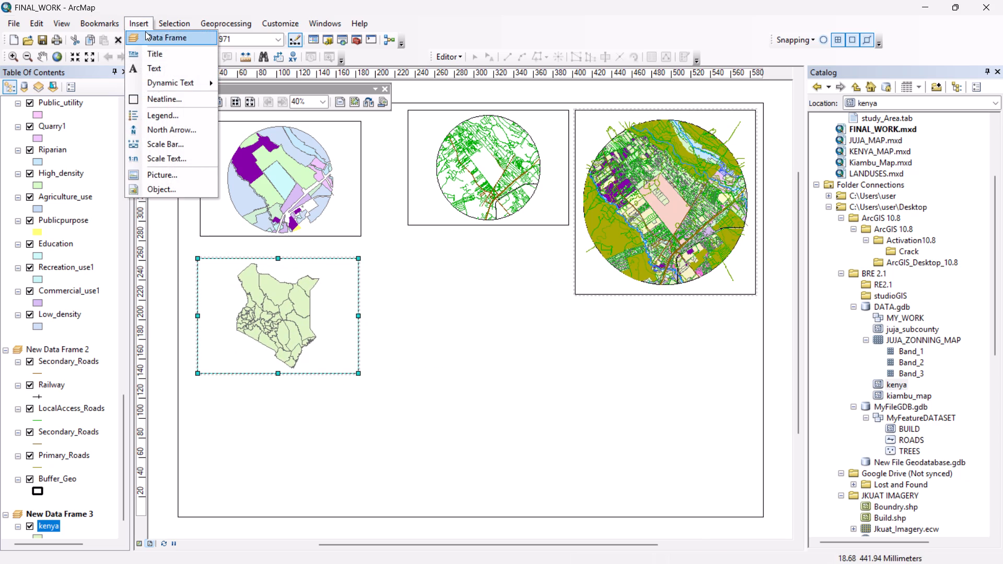
pyautogui.click(145, 31)
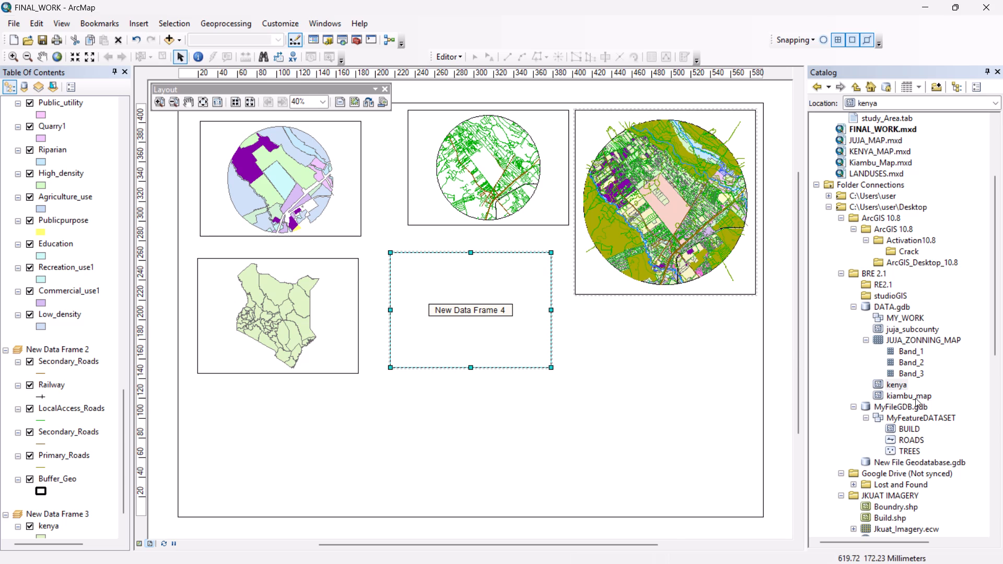
pyautogui.moveTo(913, 396); pyautogui.dragTo(465, 305)
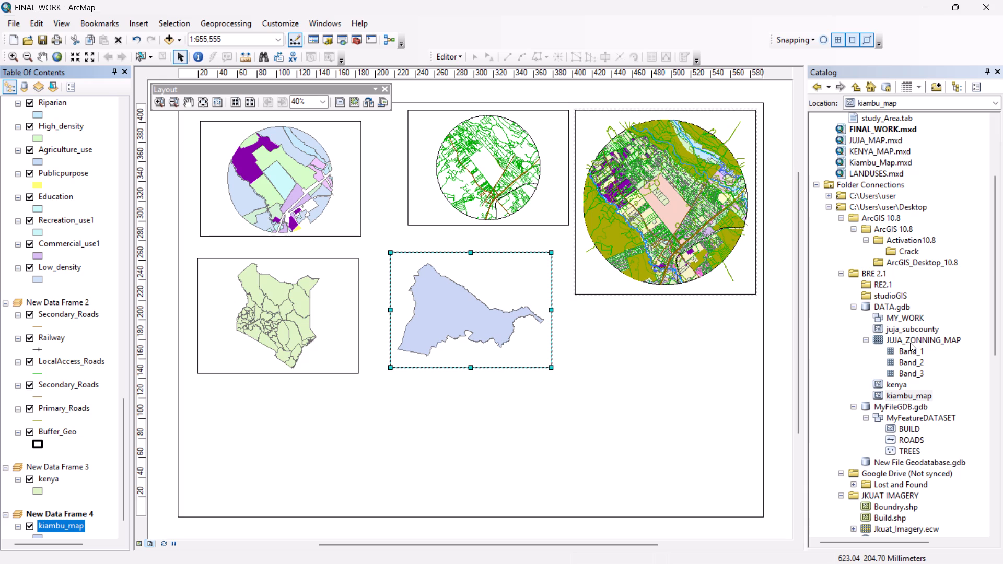
# Insert a further data frame, place it below the Kenya frame, and add the juja_subcounty feature class from DATA.gdb.
pyautogui.click(137, 23)
pyautogui.click(164, 37)
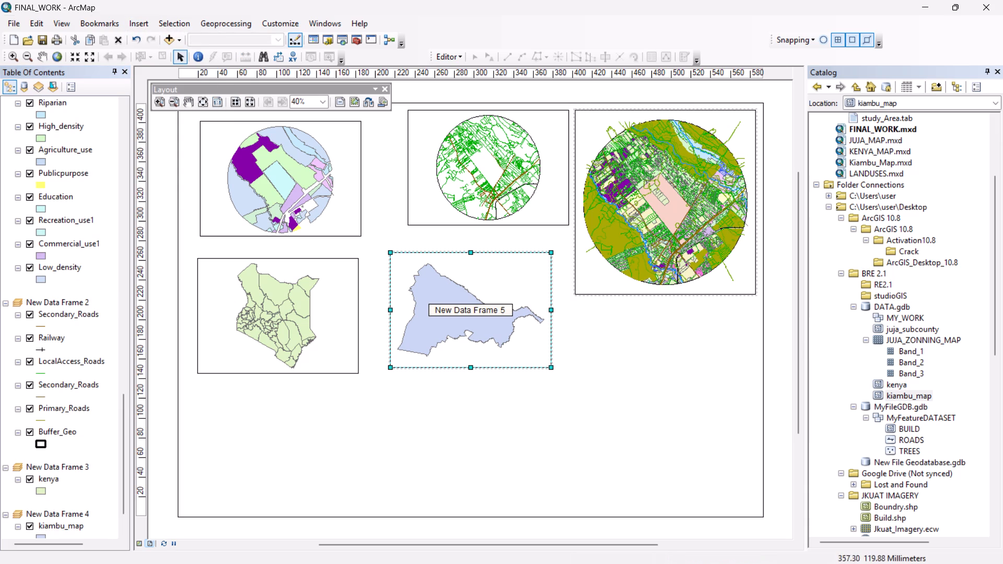
pyautogui.moveTo(522, 344); pyautogui.dragTo(455, 440)
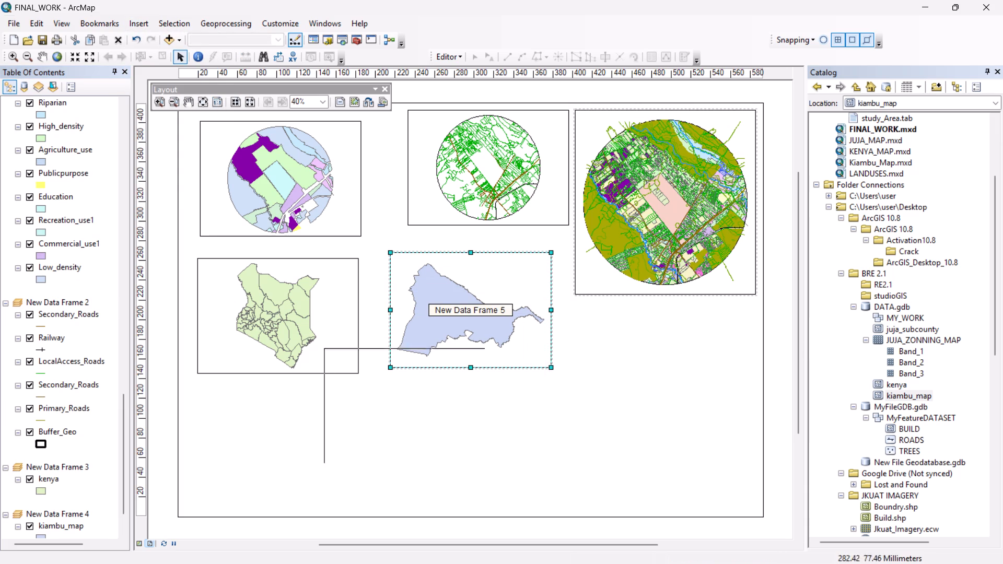
pyautogui.moveTo(455, 440); pyautogui.dragTo(363, 479)
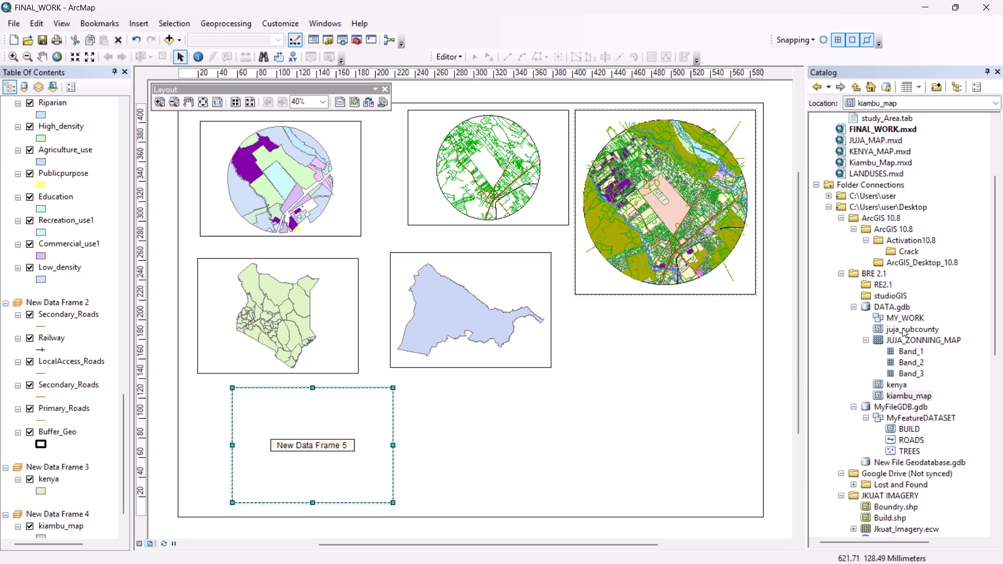
pyautogui.moveTo(902, 328); pyautogui.dragTo(302, 425)
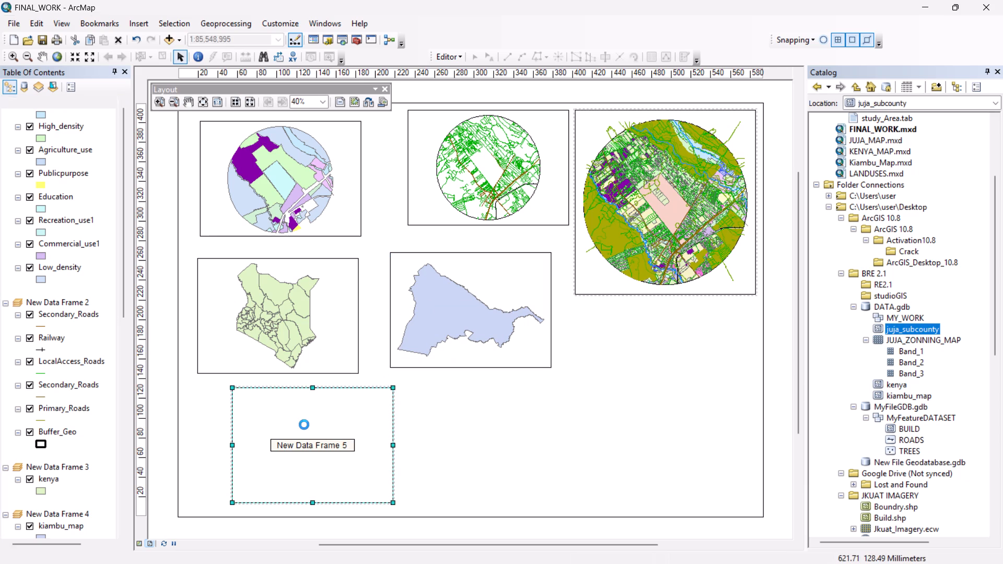
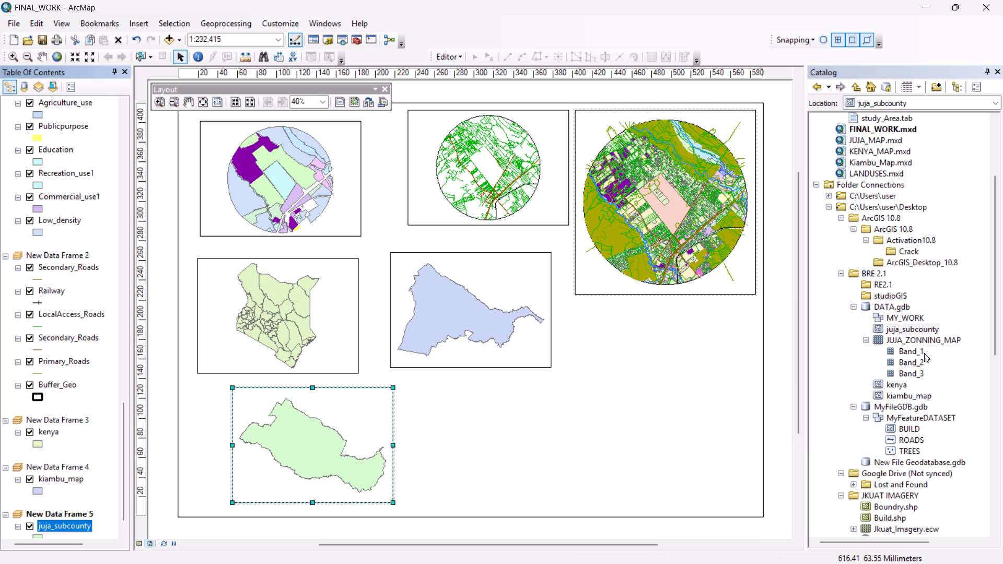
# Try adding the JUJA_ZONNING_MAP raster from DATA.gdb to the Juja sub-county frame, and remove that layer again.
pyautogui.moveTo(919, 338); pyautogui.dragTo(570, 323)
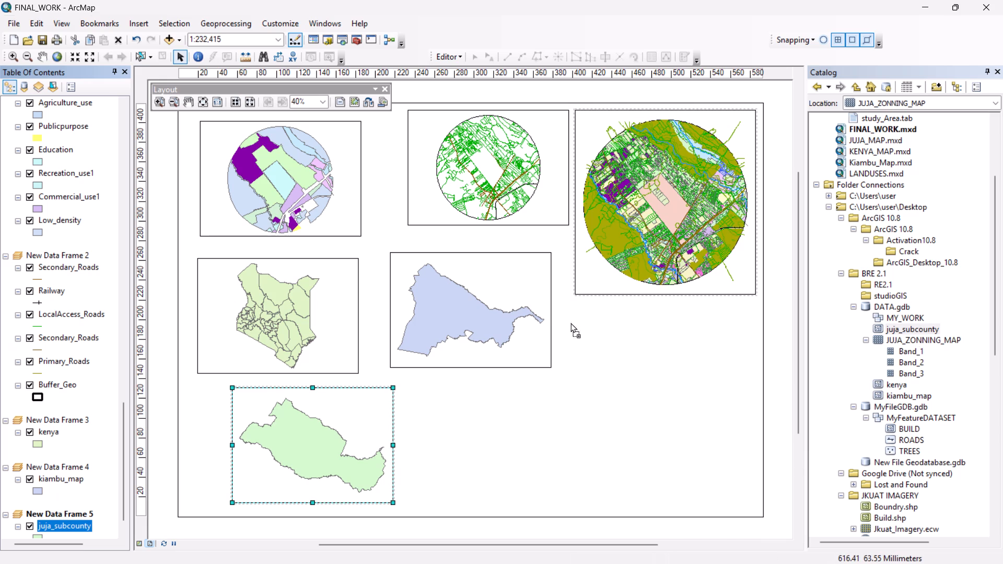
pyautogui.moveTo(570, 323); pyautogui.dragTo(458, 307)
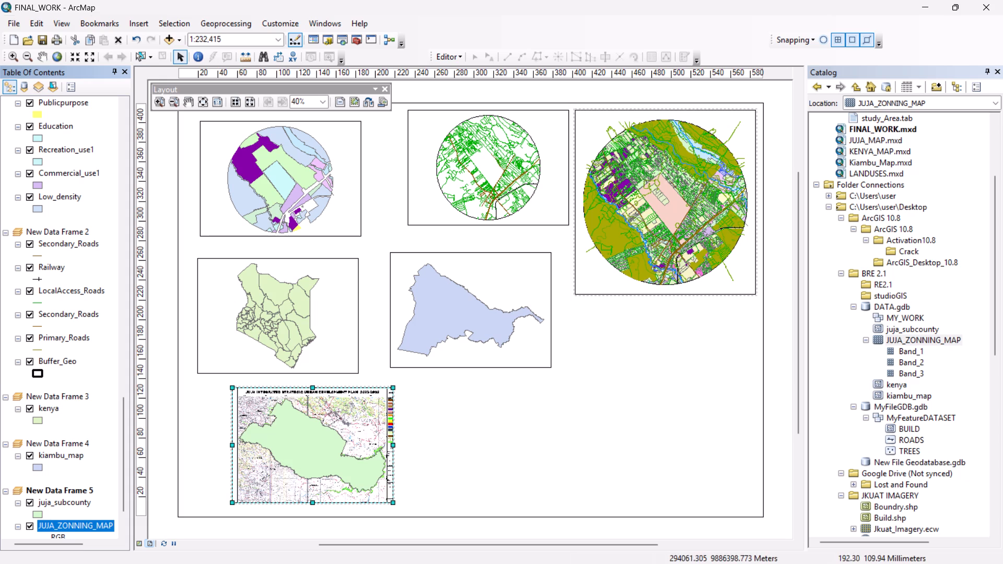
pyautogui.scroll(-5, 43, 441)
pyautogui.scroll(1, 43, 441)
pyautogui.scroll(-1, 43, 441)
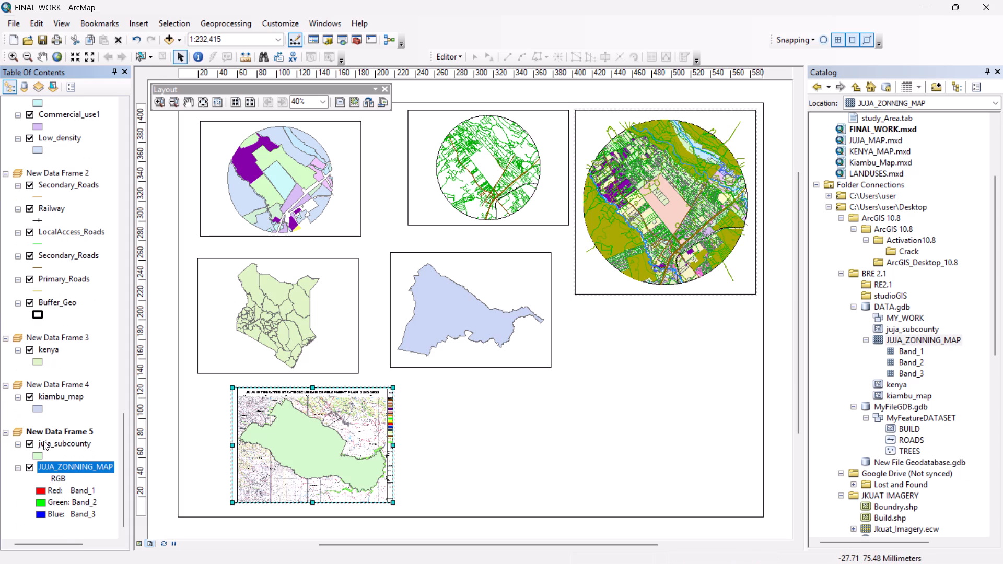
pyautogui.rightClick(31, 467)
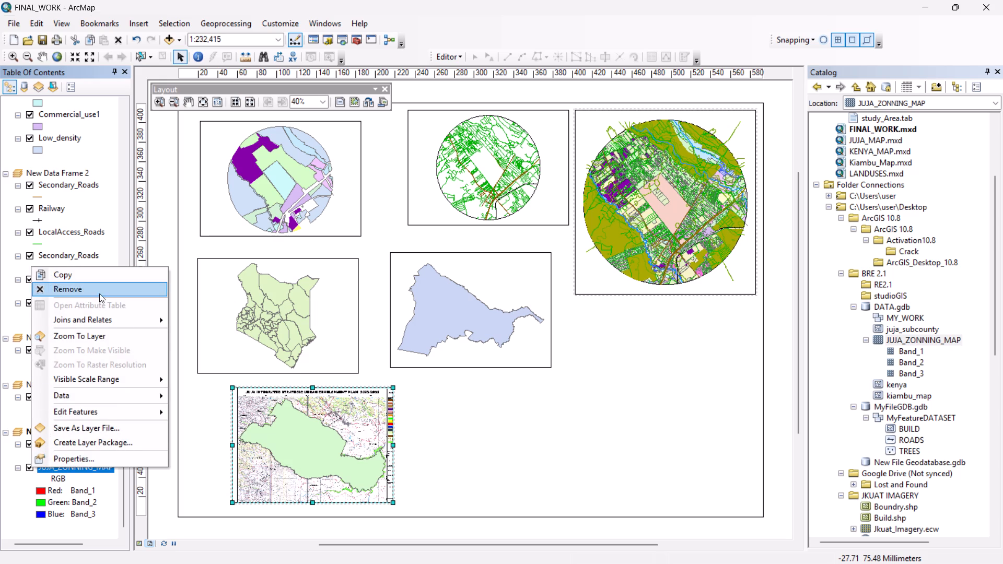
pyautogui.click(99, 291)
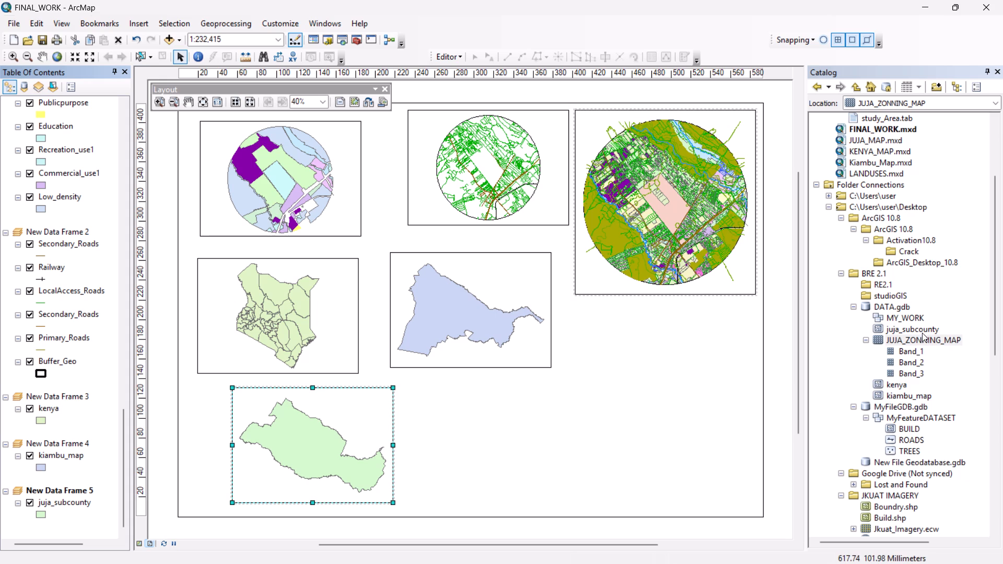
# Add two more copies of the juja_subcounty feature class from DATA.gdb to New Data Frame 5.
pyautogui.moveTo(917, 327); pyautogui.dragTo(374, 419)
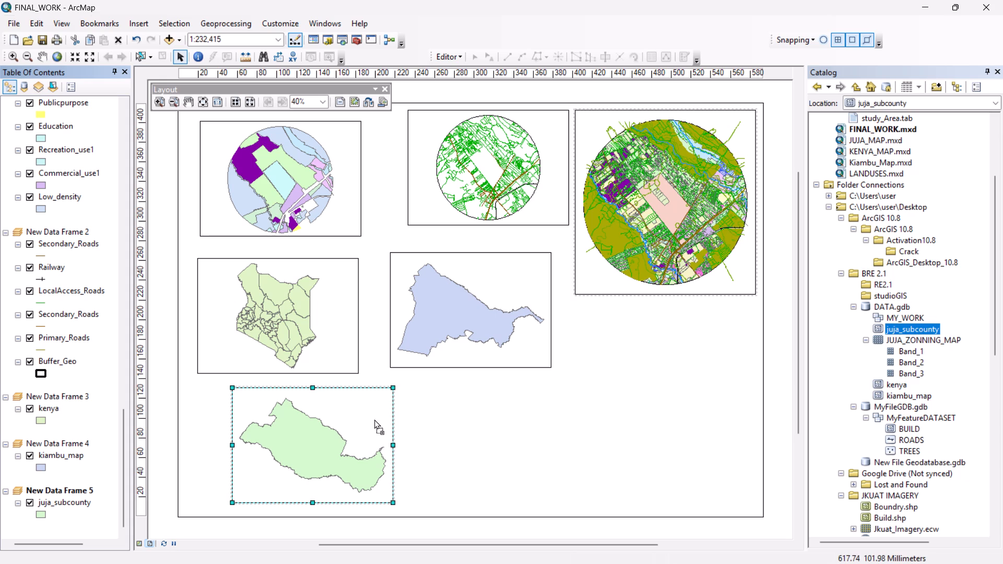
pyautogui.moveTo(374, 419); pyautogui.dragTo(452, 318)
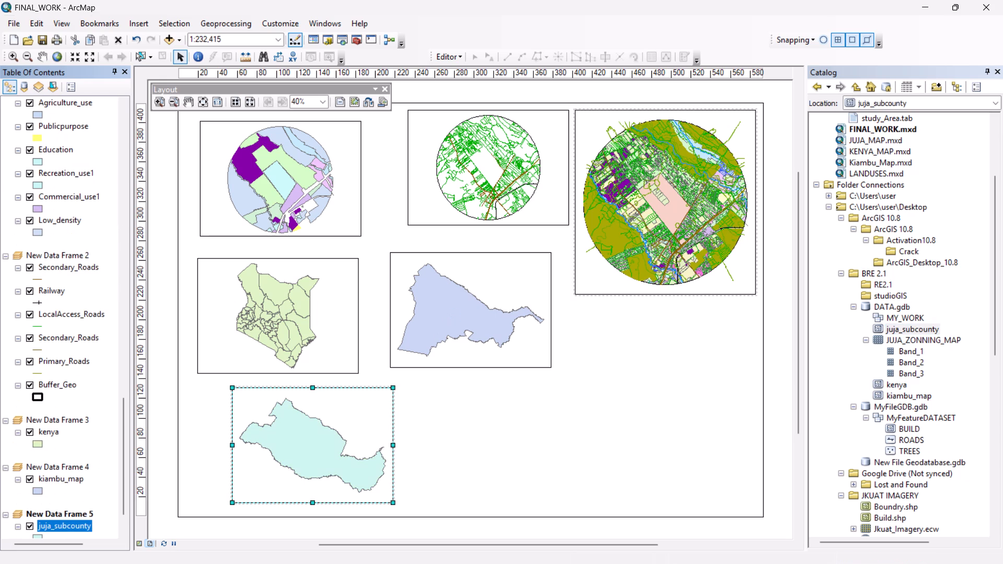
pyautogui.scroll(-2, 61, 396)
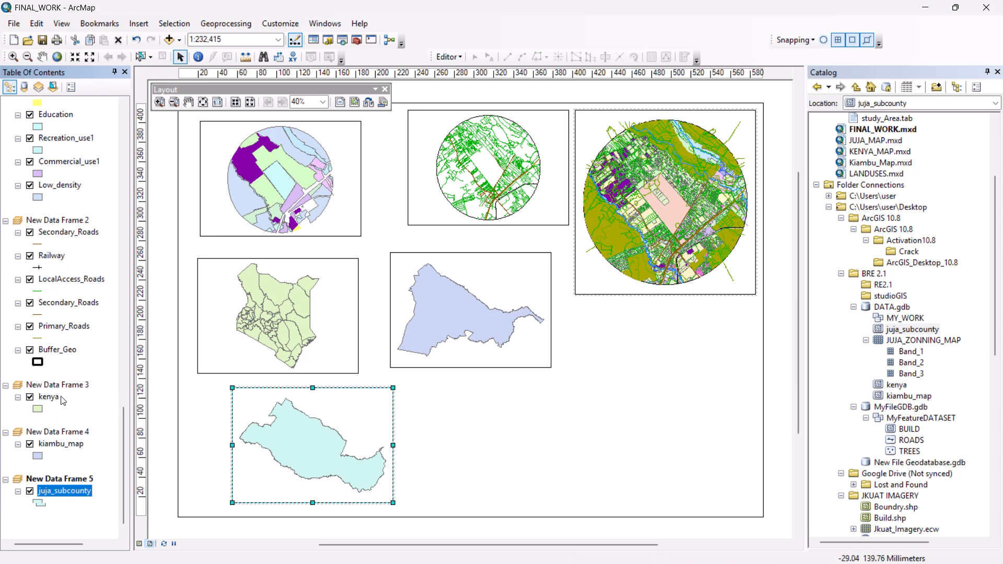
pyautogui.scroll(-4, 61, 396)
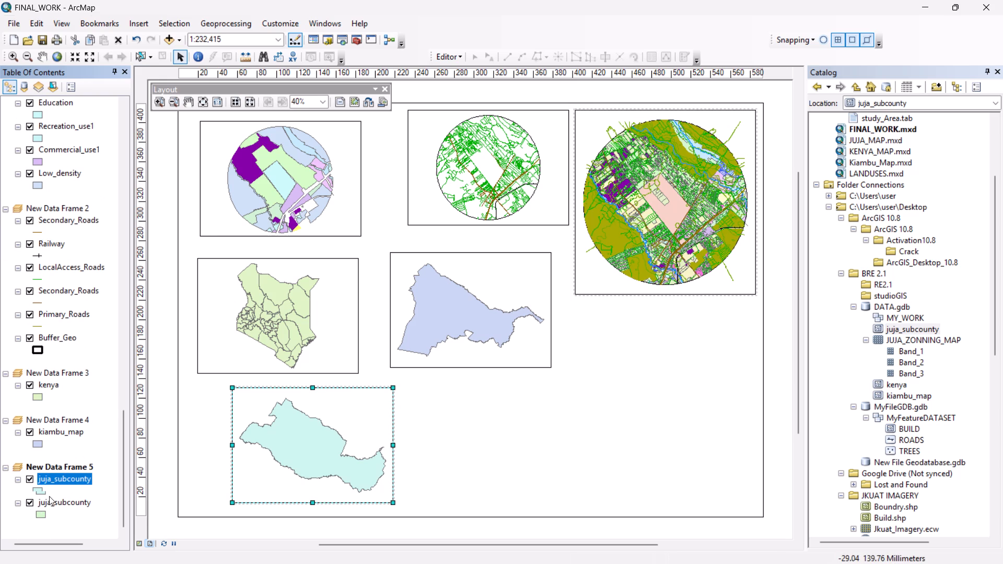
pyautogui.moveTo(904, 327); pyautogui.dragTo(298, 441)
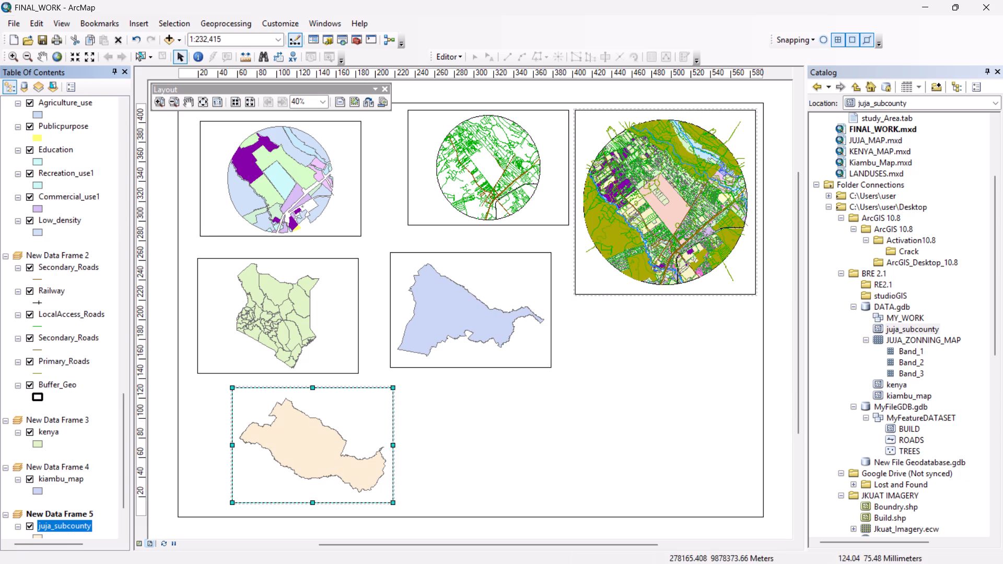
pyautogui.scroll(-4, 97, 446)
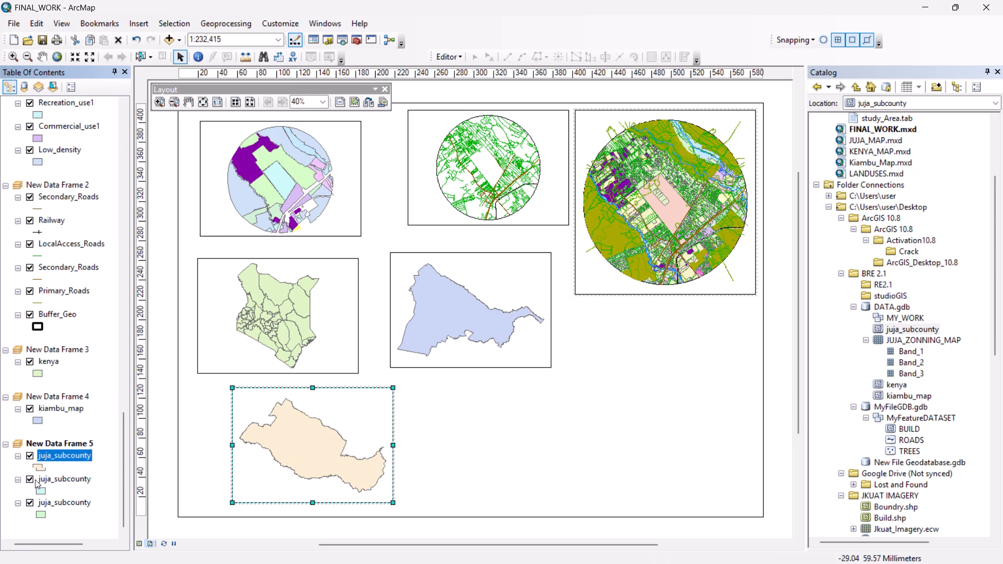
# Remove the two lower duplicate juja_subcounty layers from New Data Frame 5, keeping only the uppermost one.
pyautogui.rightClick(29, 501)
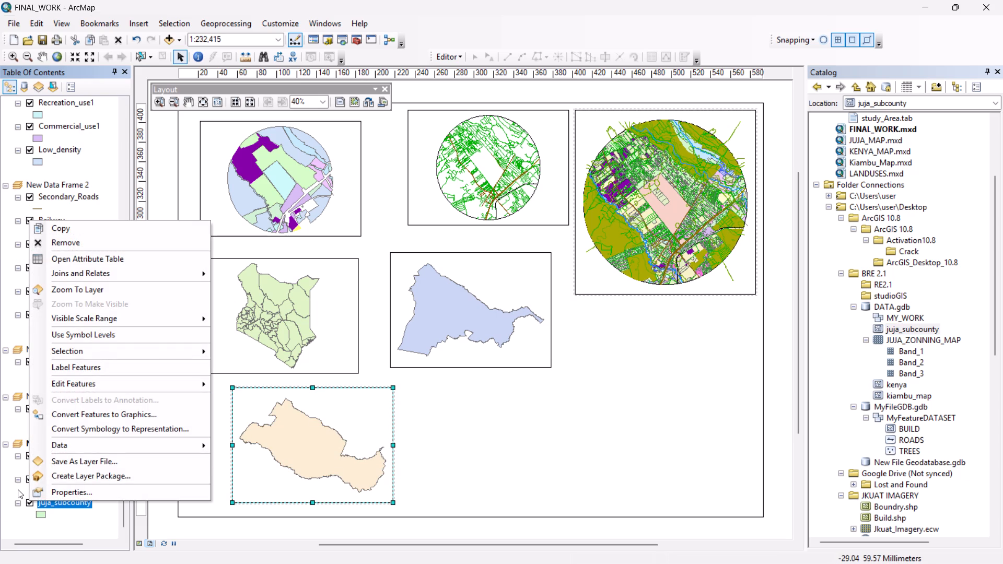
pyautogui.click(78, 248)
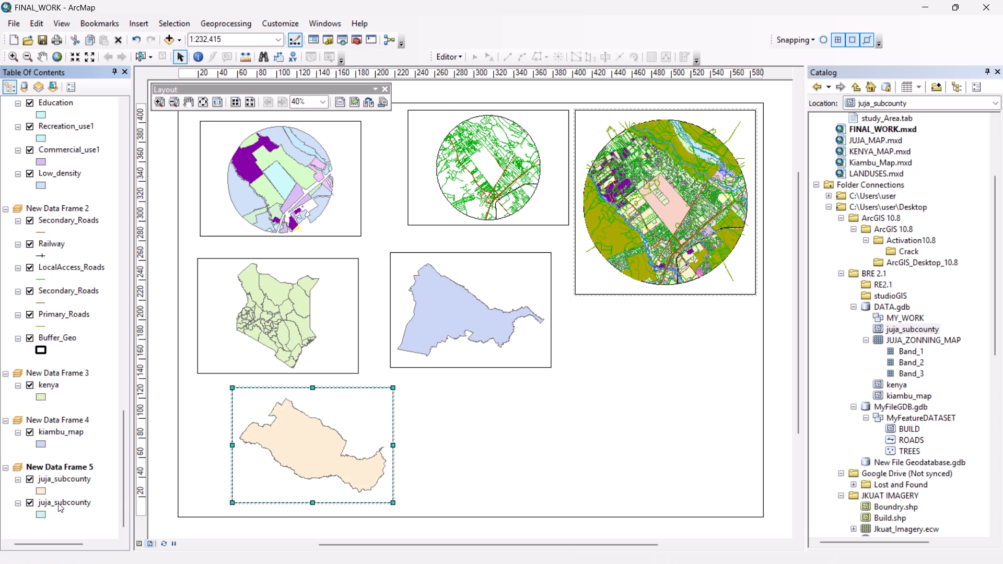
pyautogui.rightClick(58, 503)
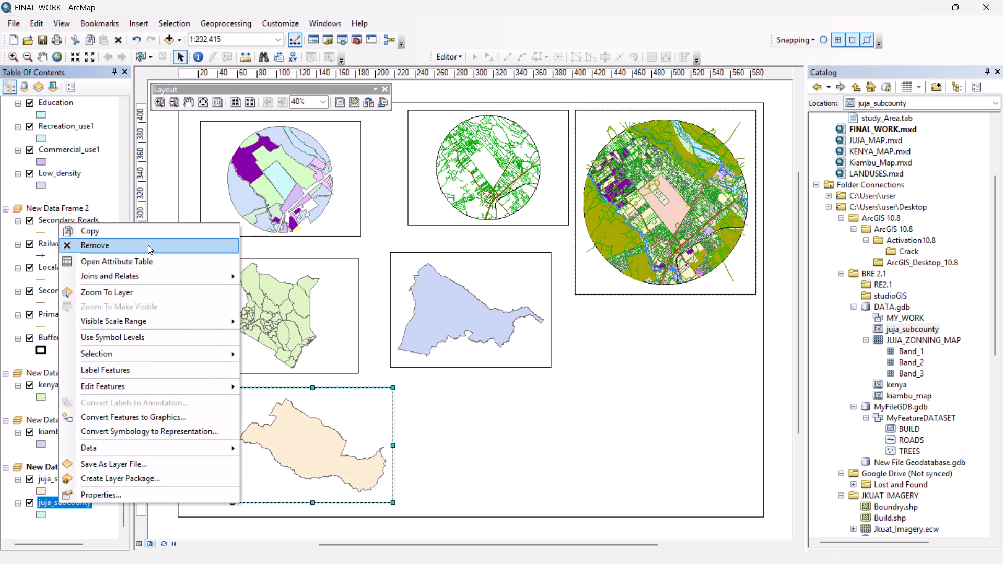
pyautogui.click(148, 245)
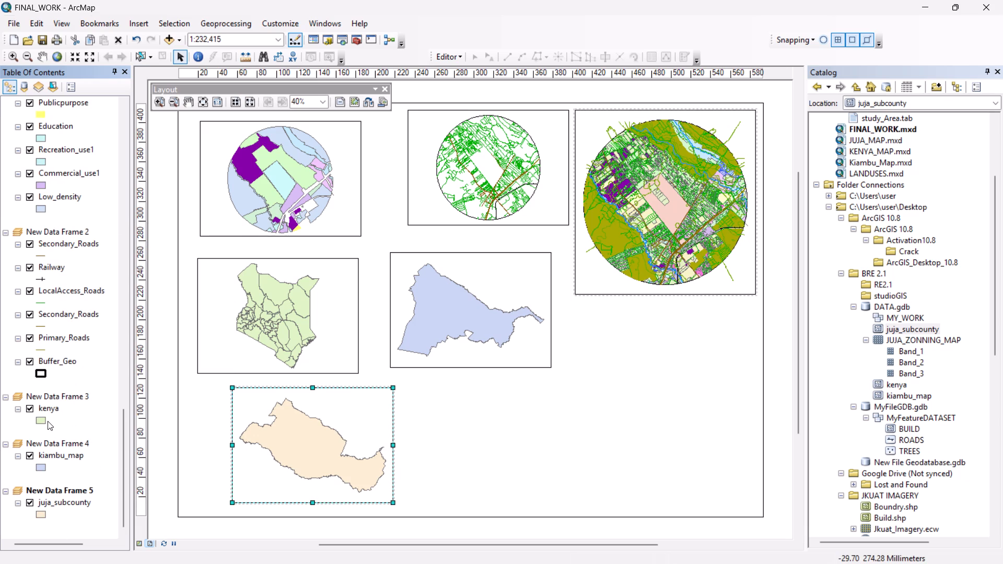
# Add the kiambu_map feature class from DATA.gdb to the Kenya data frame and order it below the kenya layer.
pyautogui.click(315, 359)
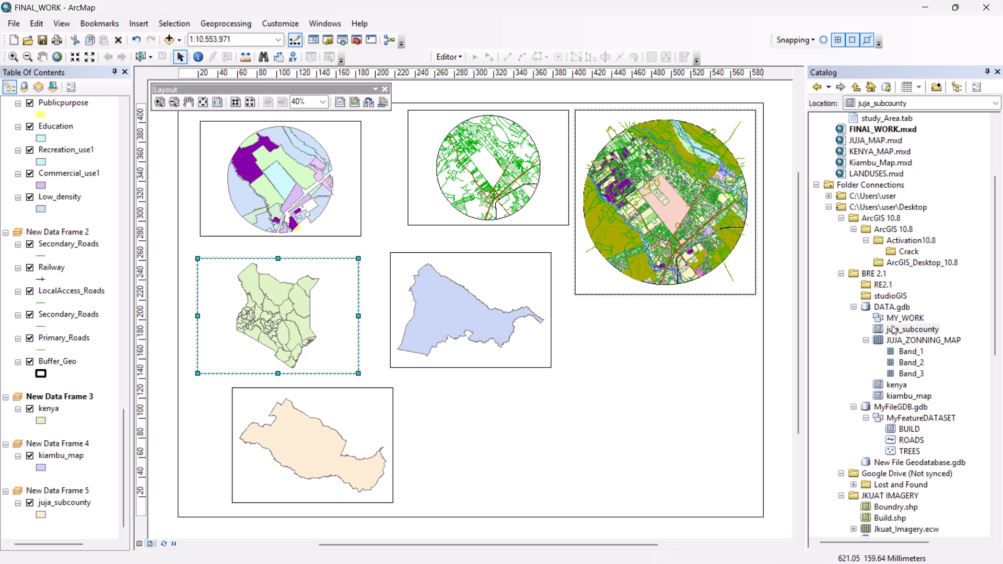
pyautogui.moveTo(914, 395); pyautogui.dragTo(285, 316)
pyautogui.scroll(-4, 99, 368)
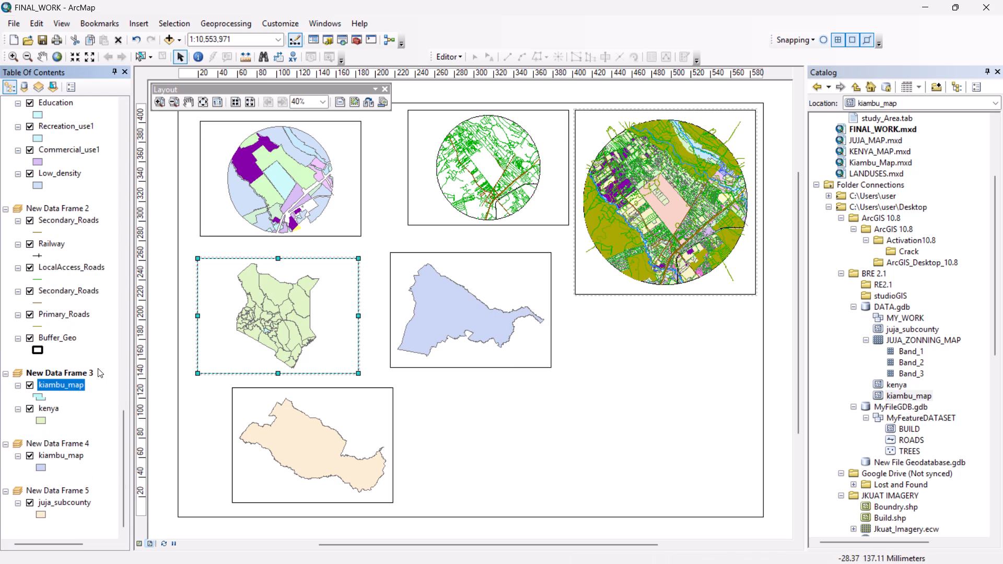
pyautogui.scroll(-1, 98, 368)
pyautogui.moveTo(57, 385); pyautogui.dragTo(47, 419)
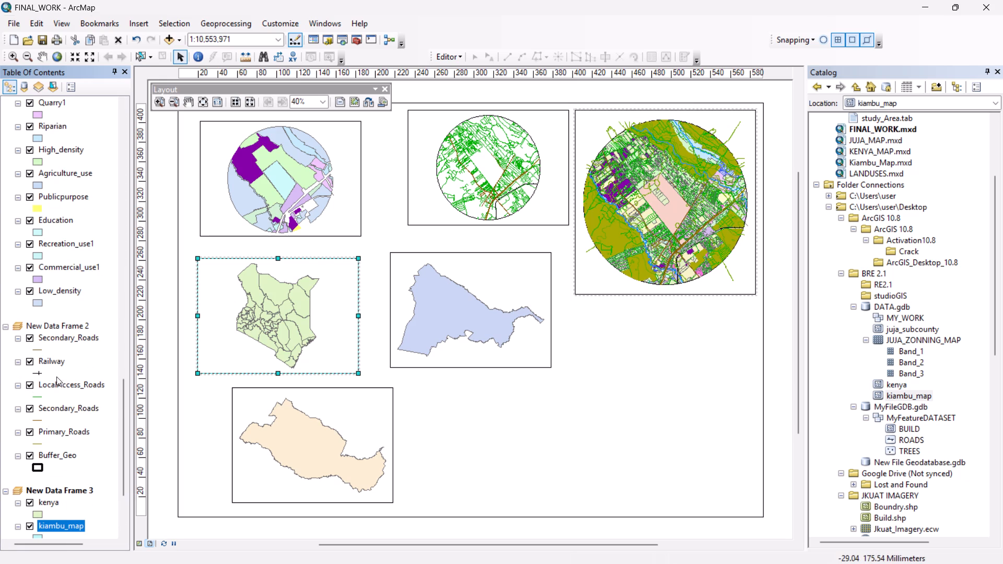
# Give the kiambu_map layer in the Kenya data frame a red fill with outline width 0.
pyautogui.scroll(-3, 56, 377)
pyautogui.scroll(1, 56, 377)
pyautogui.scroll(-2, 56, 377)
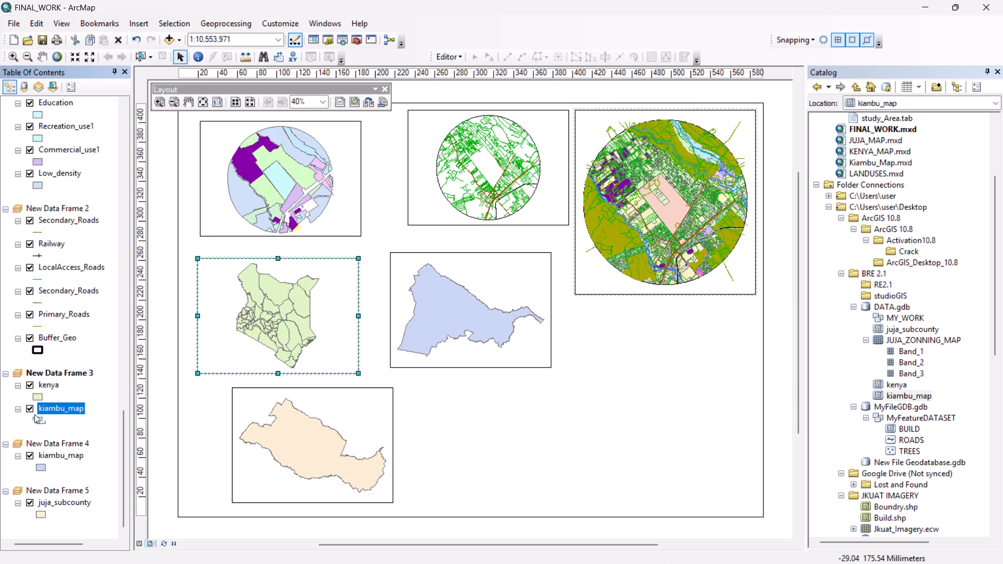
pyautogui.click(37, 423)
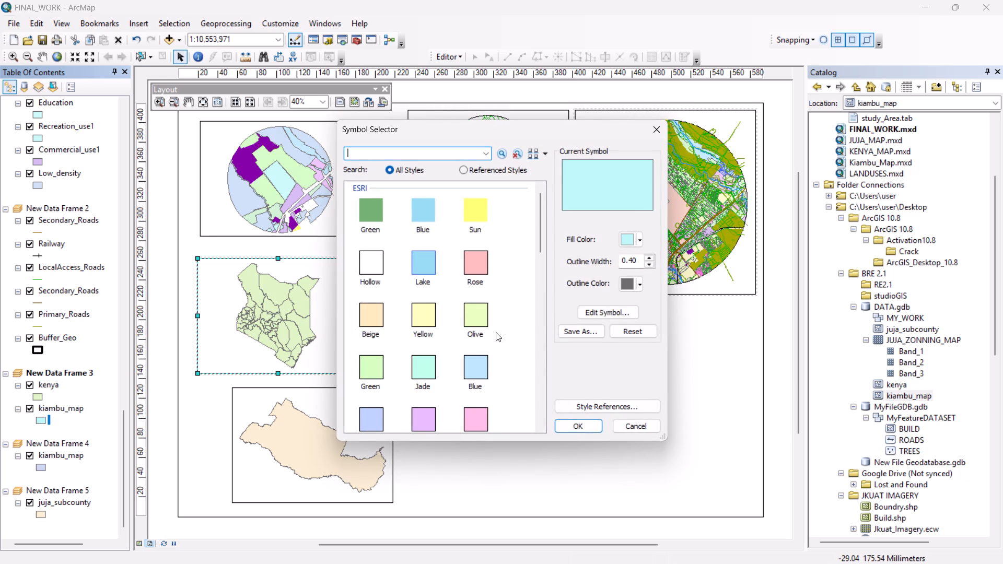
pyautogui.click(648, 264)
pyautogui.click(637, 240)
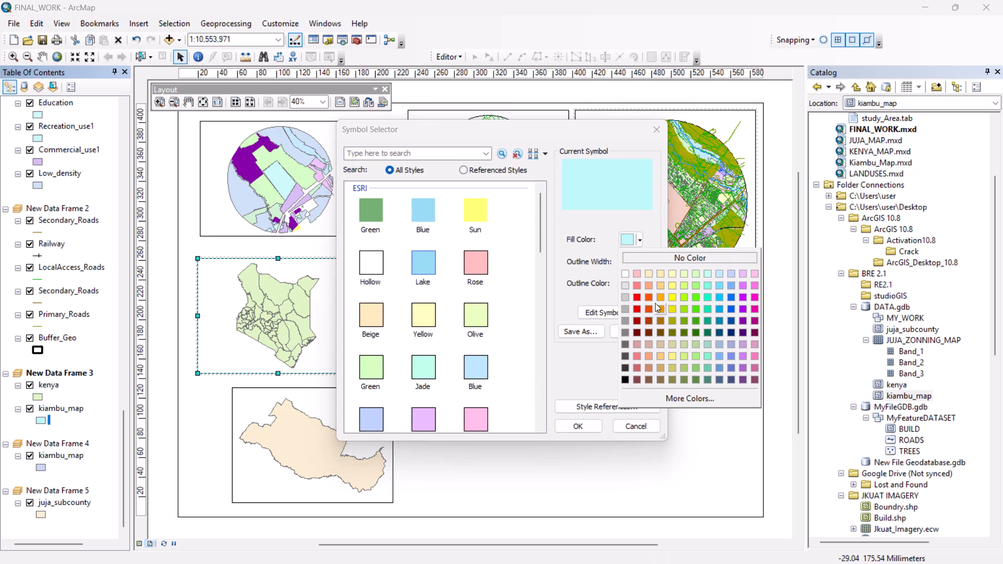
pyautogui.click(637, 298)
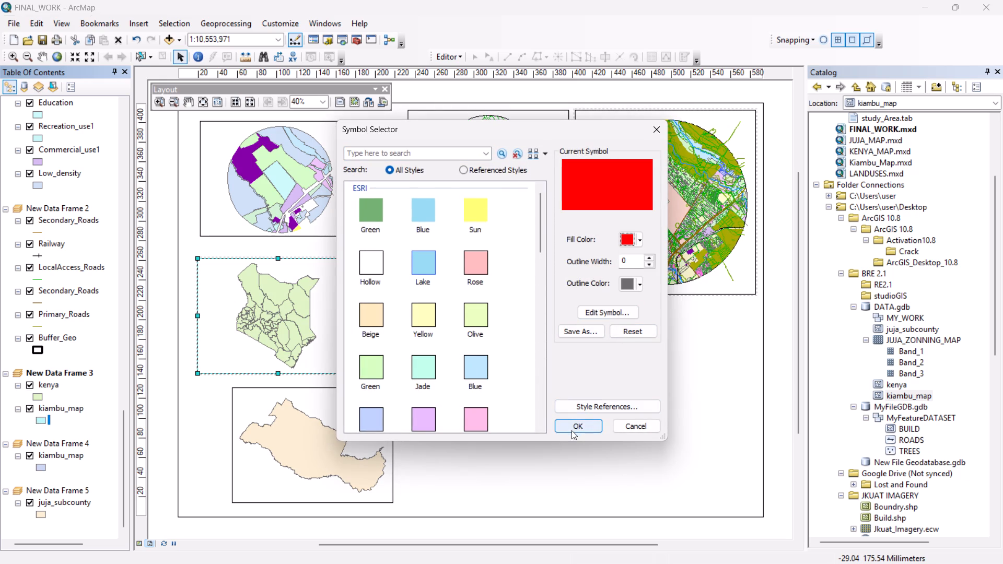
pyautogui.click(572, 430)
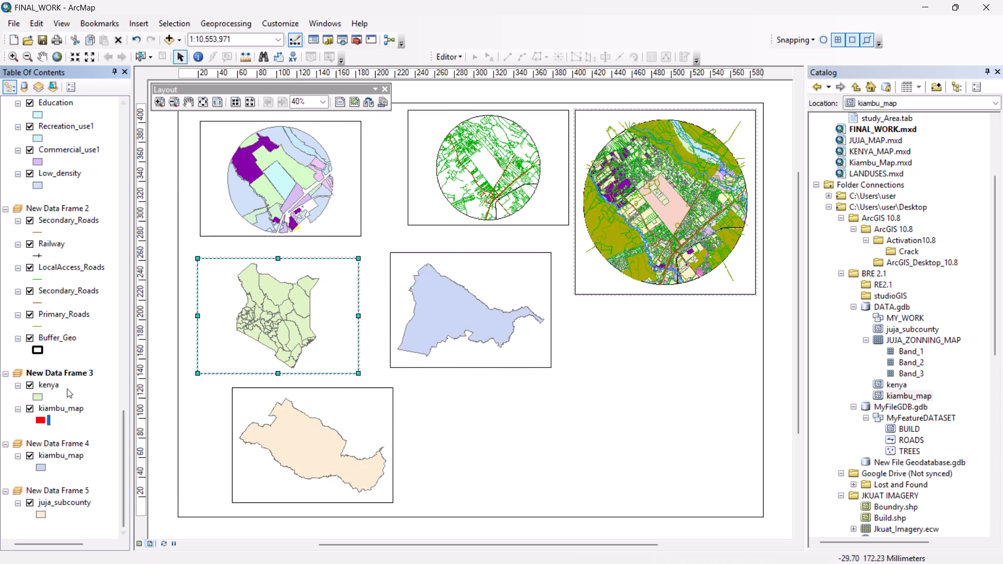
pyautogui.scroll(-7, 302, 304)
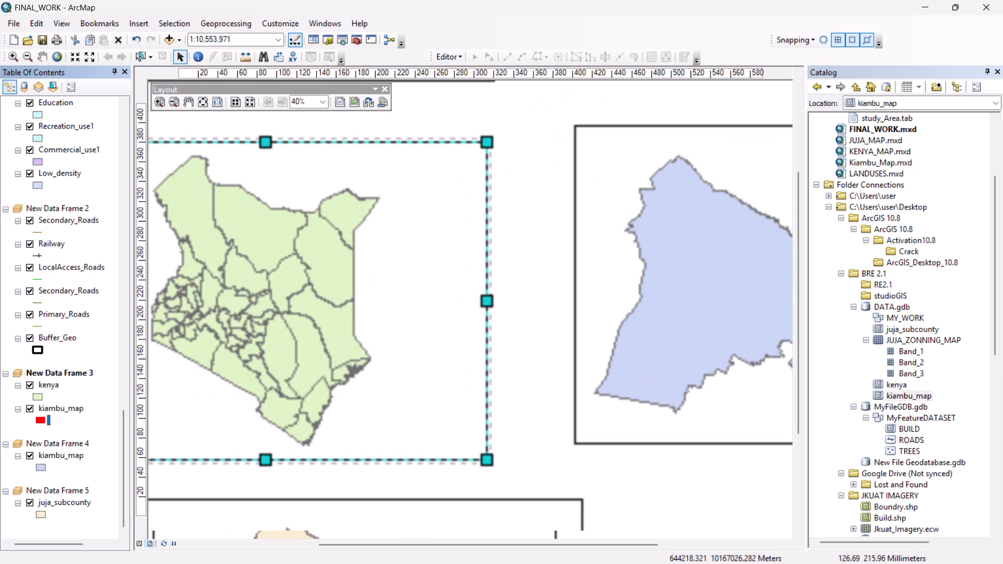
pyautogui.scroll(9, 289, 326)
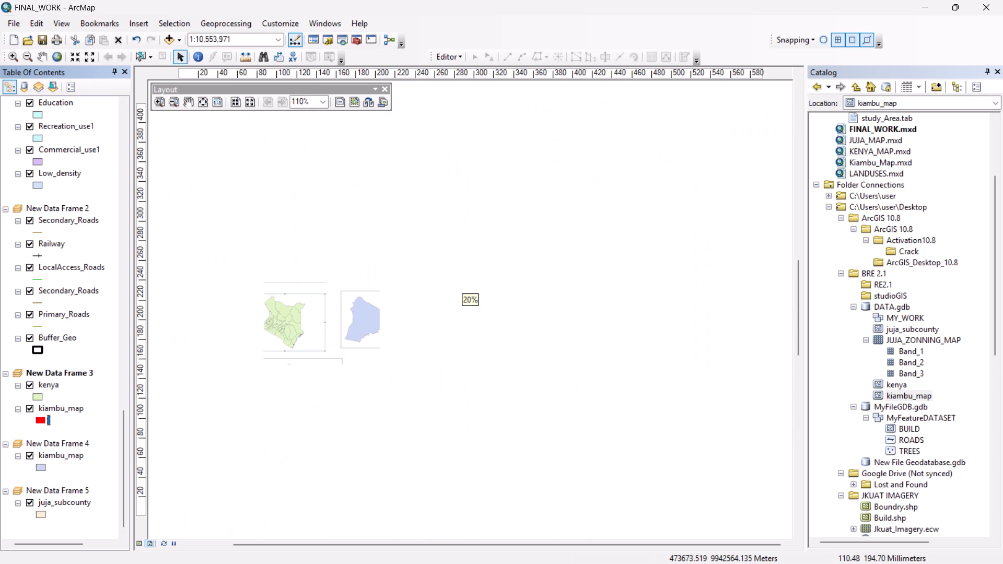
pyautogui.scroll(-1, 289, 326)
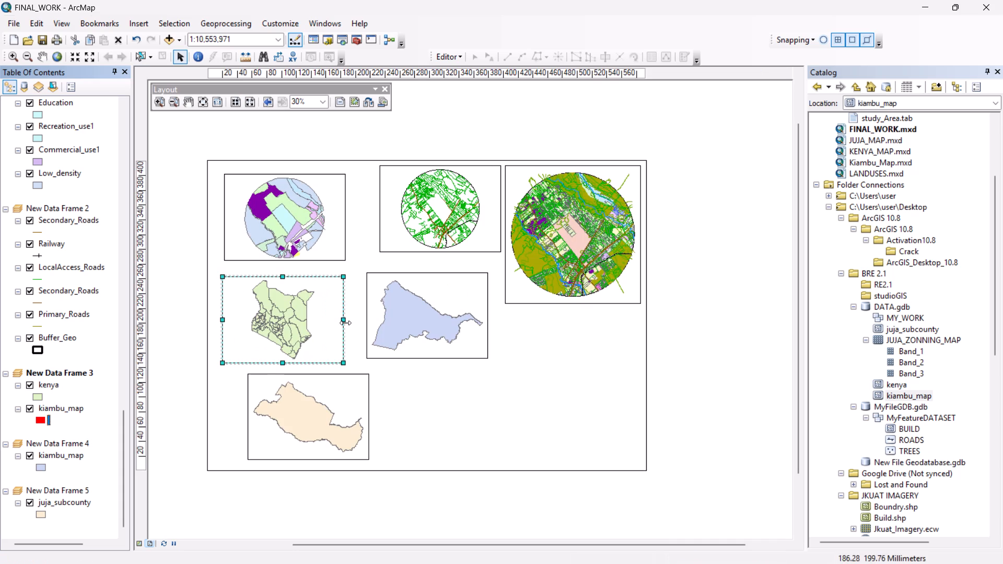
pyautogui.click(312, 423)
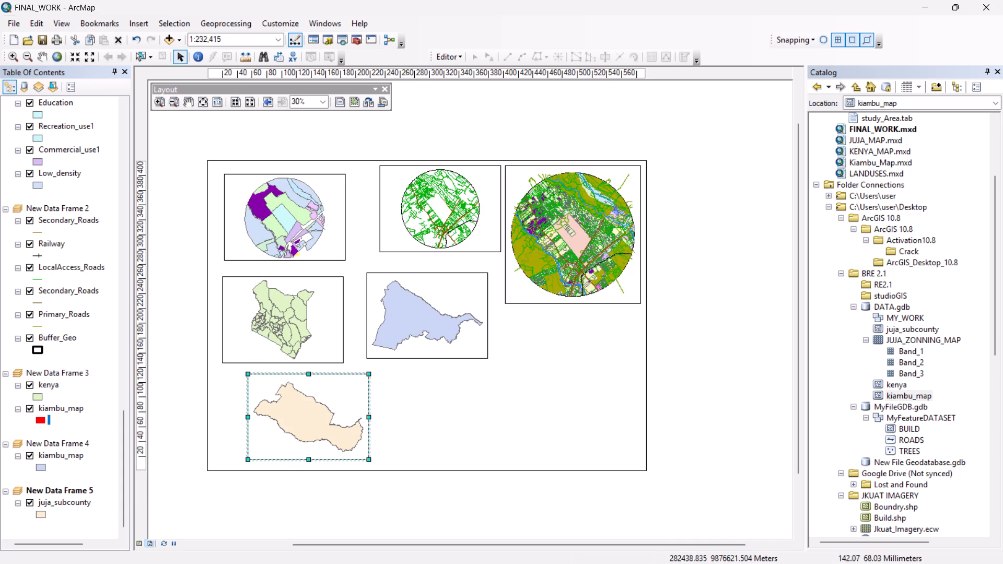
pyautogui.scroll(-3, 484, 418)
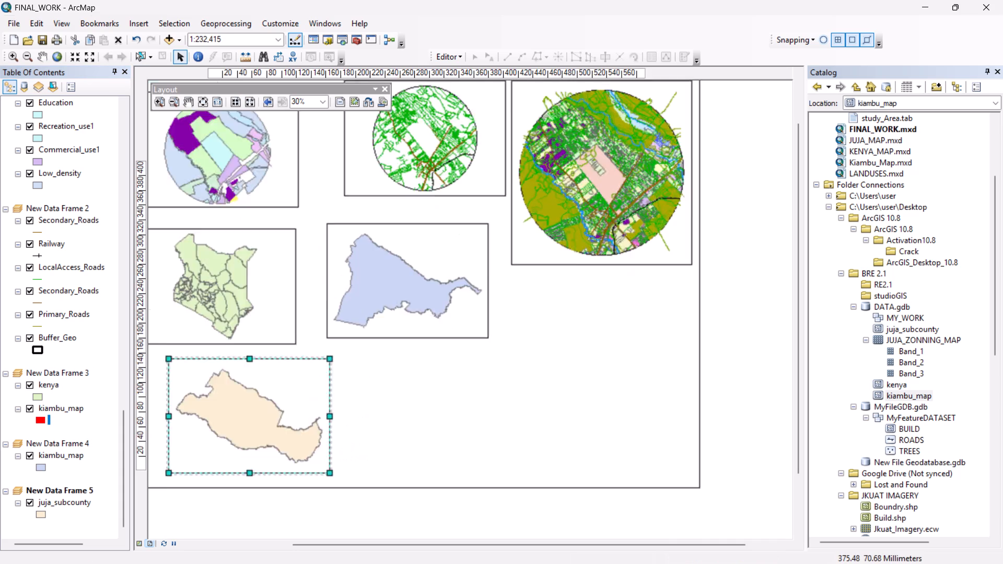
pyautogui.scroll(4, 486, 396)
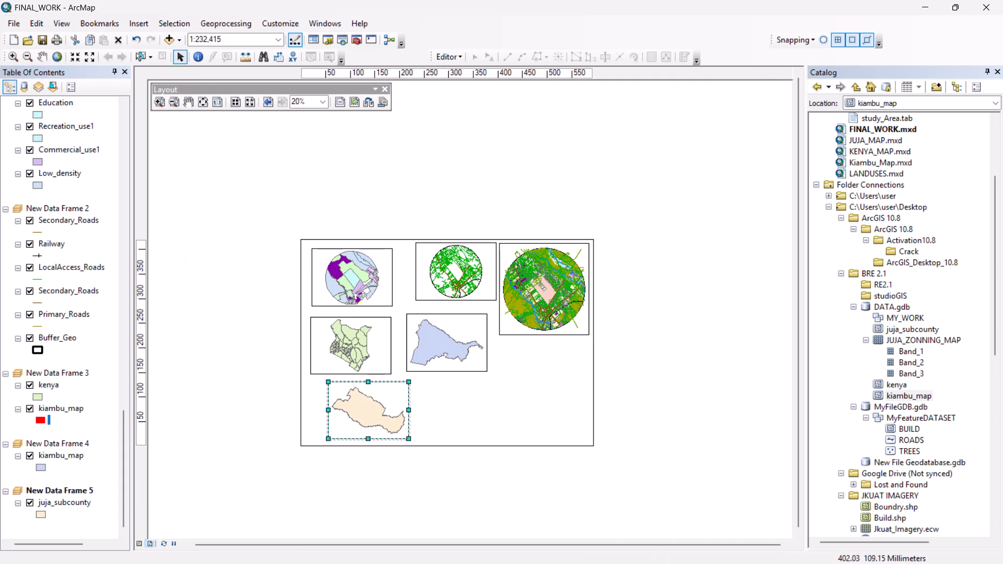
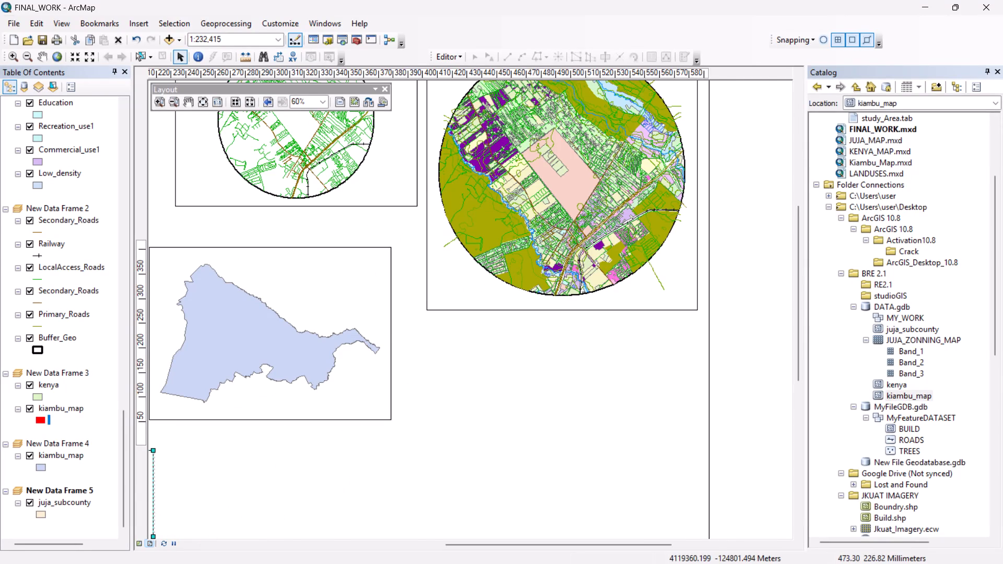
# Move the main Juja land use data frame down the page by about 70 mm.
pyautogui.scroll(-2, 530, 309)
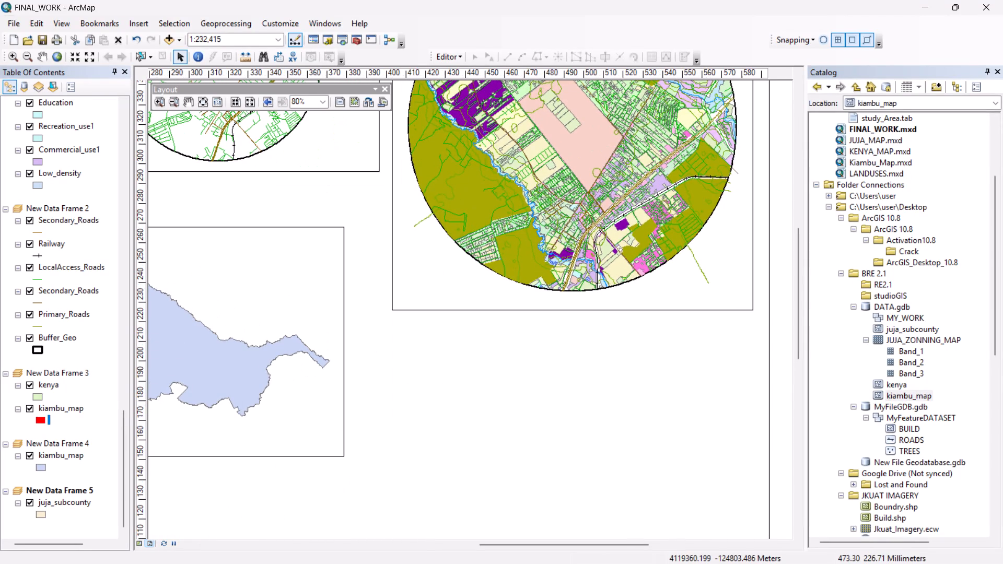
pyautogui.scroll(-9, 52, 359)
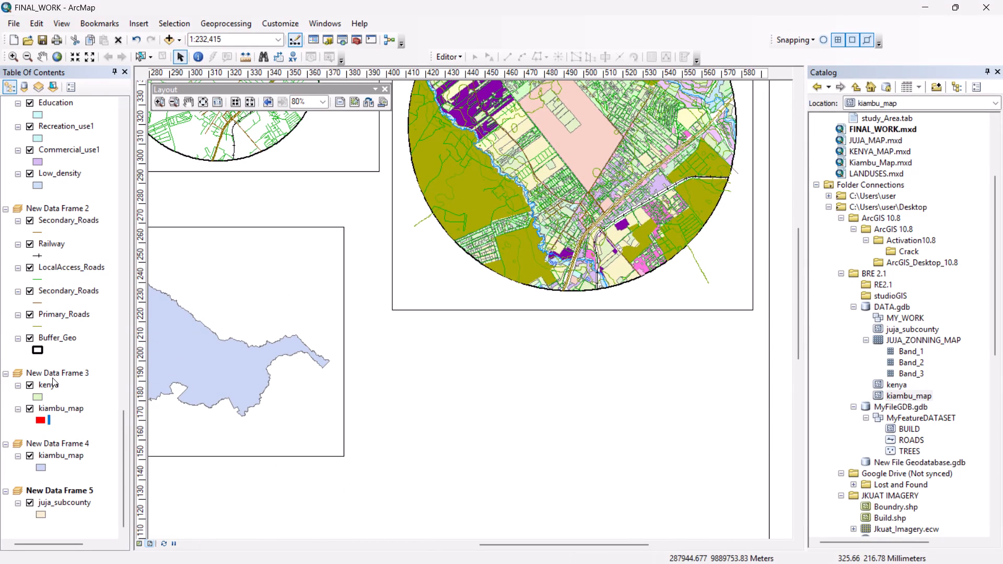
pyautogui.scroll(-4, 130, 449)
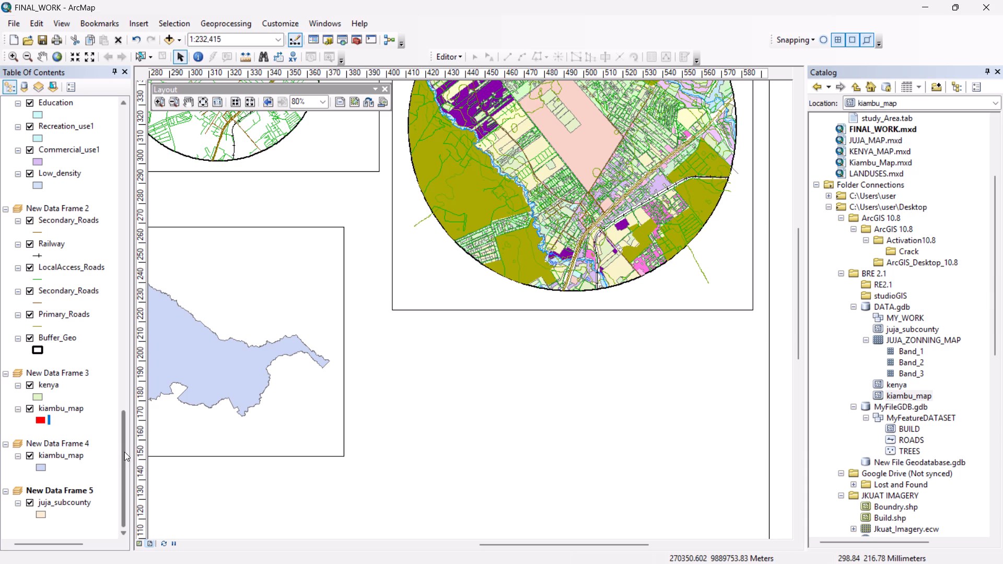
pyautogui.scroll(-5, 120, 454)
pyautogui.scroll(1, 122, 450)
pyautogui.scroll(-1, 122, 450)
pyautogui.scroll(7, 122, 450)
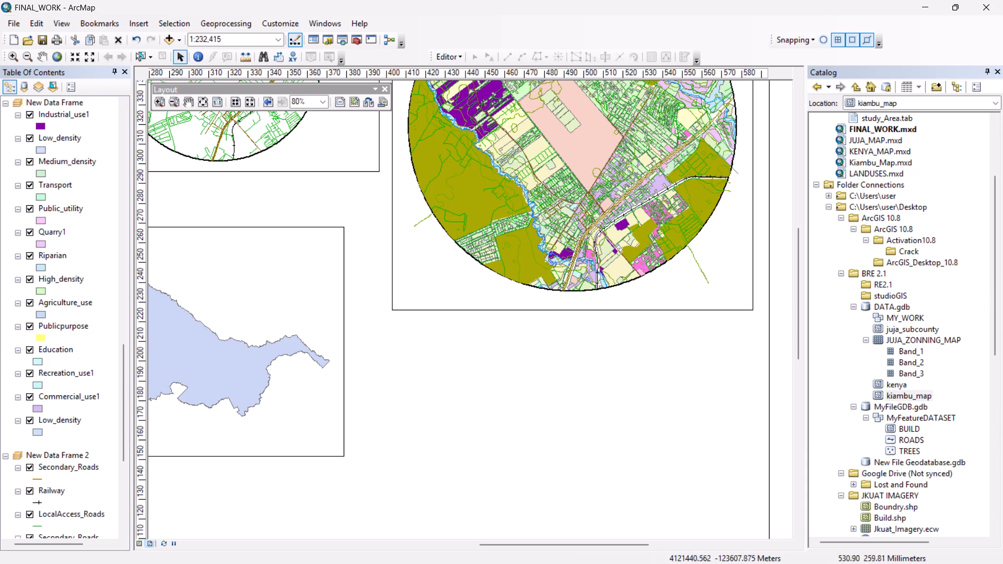
pyautogui.click(669, 291)
pyautogui.moveTo(669, 291); pyautogui.dragTo(672, 353)
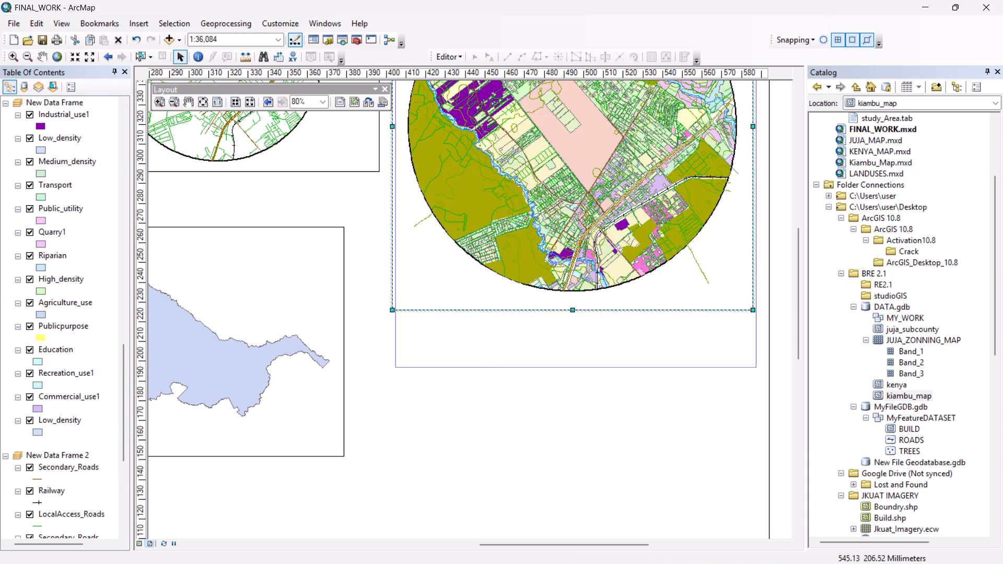
pyautogui.moveTo(672, 353); pyautogui.dragTo(666, 430)
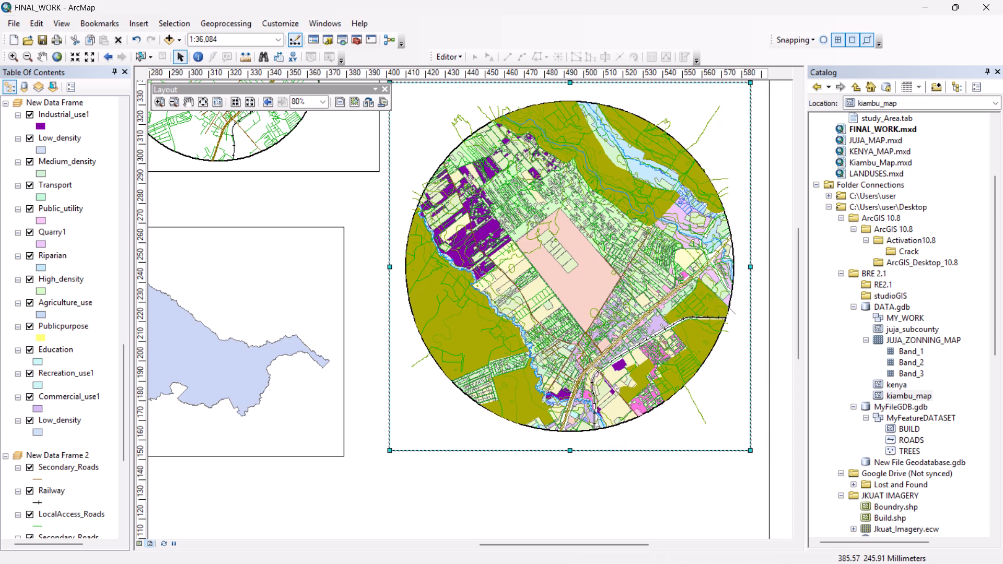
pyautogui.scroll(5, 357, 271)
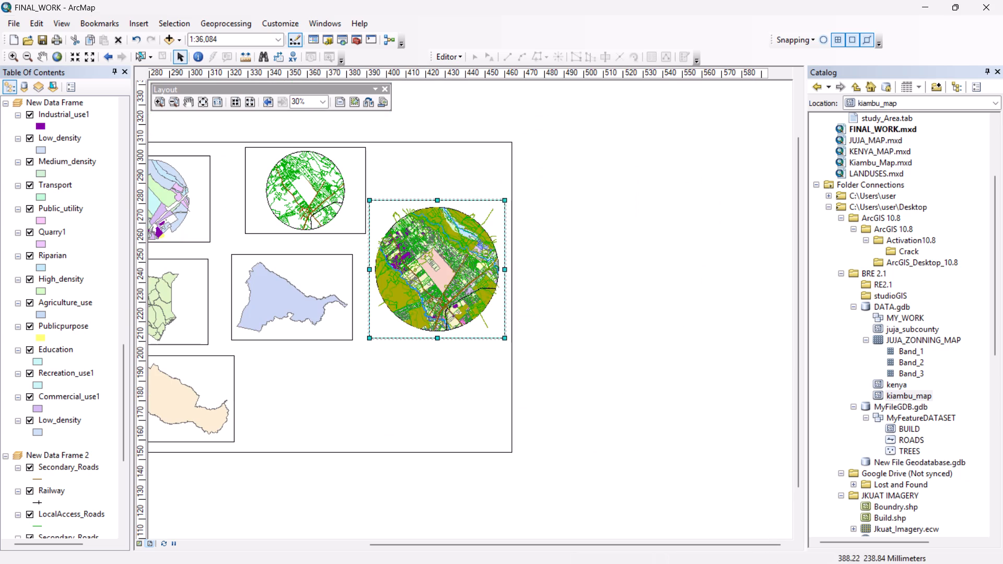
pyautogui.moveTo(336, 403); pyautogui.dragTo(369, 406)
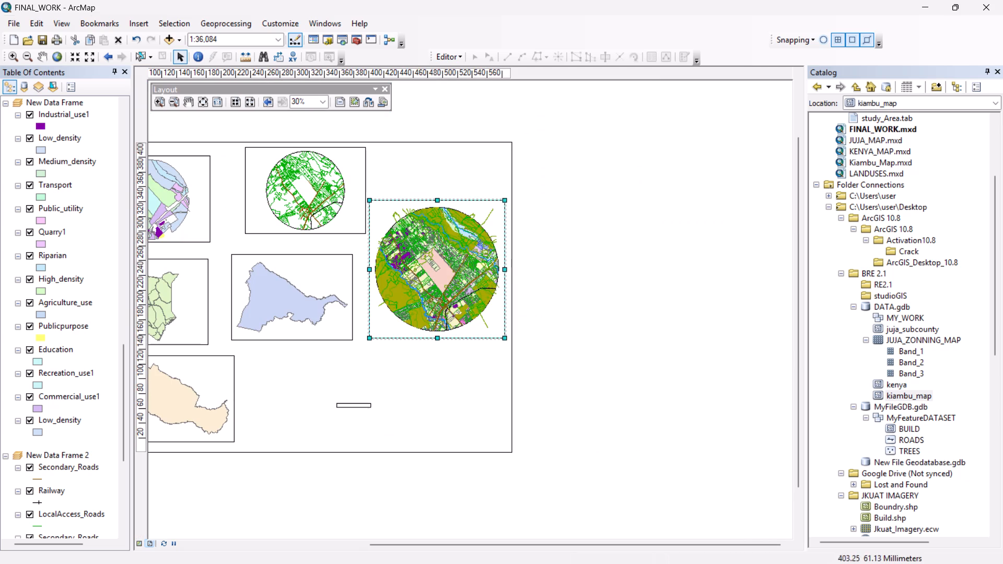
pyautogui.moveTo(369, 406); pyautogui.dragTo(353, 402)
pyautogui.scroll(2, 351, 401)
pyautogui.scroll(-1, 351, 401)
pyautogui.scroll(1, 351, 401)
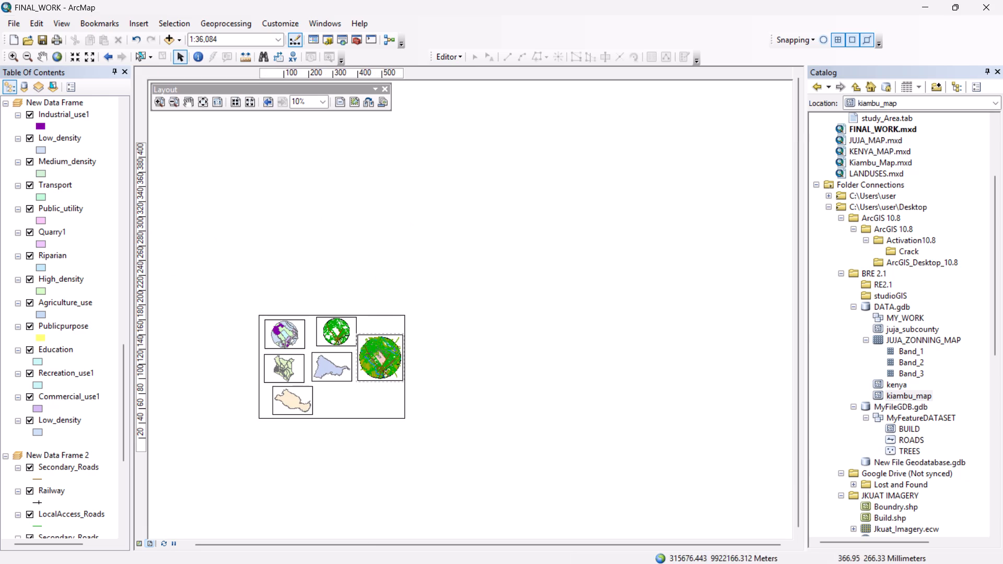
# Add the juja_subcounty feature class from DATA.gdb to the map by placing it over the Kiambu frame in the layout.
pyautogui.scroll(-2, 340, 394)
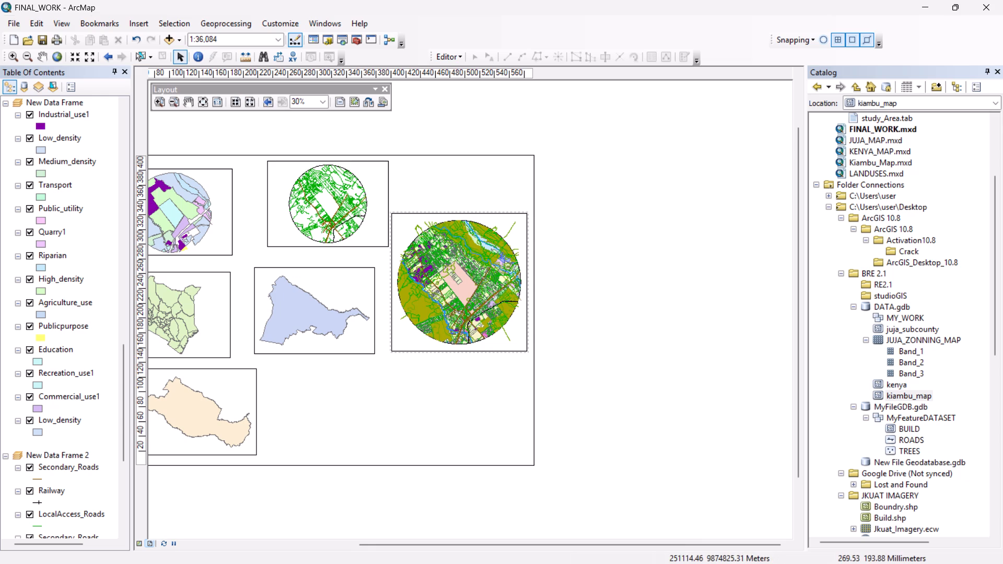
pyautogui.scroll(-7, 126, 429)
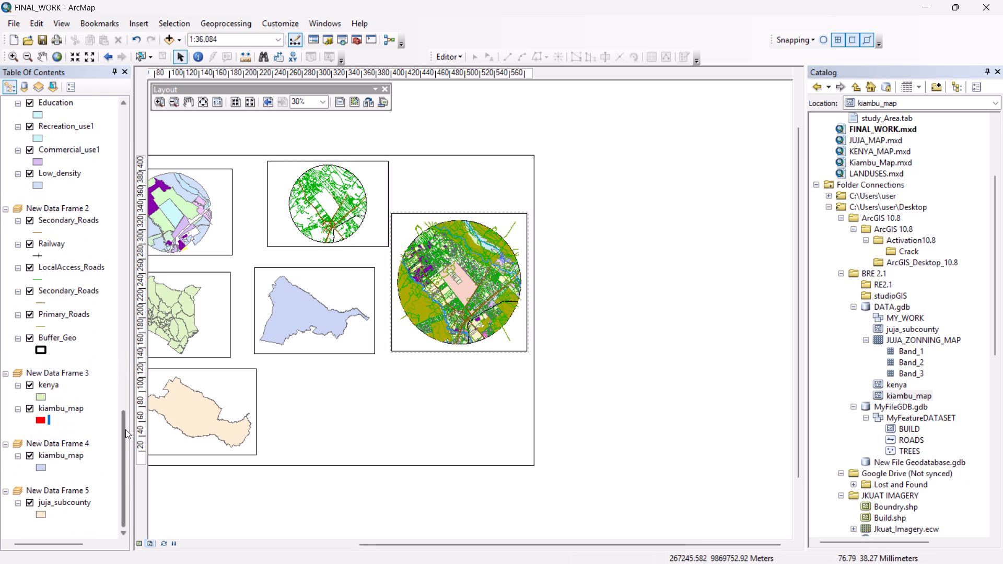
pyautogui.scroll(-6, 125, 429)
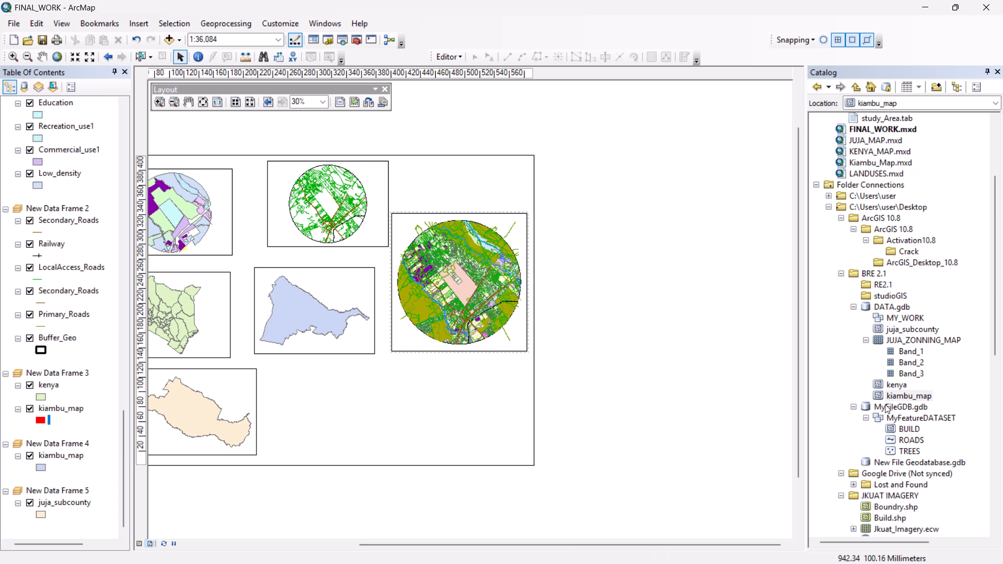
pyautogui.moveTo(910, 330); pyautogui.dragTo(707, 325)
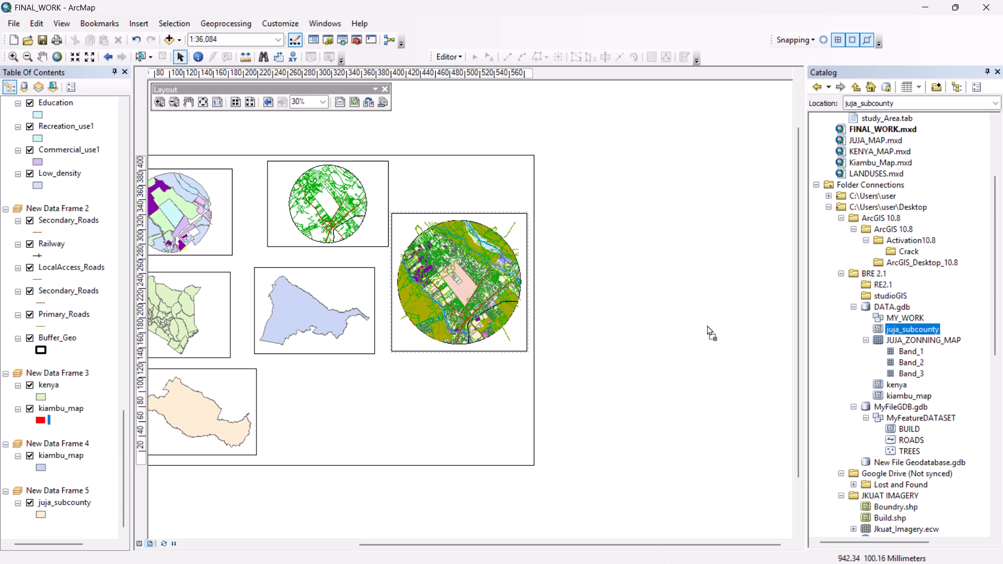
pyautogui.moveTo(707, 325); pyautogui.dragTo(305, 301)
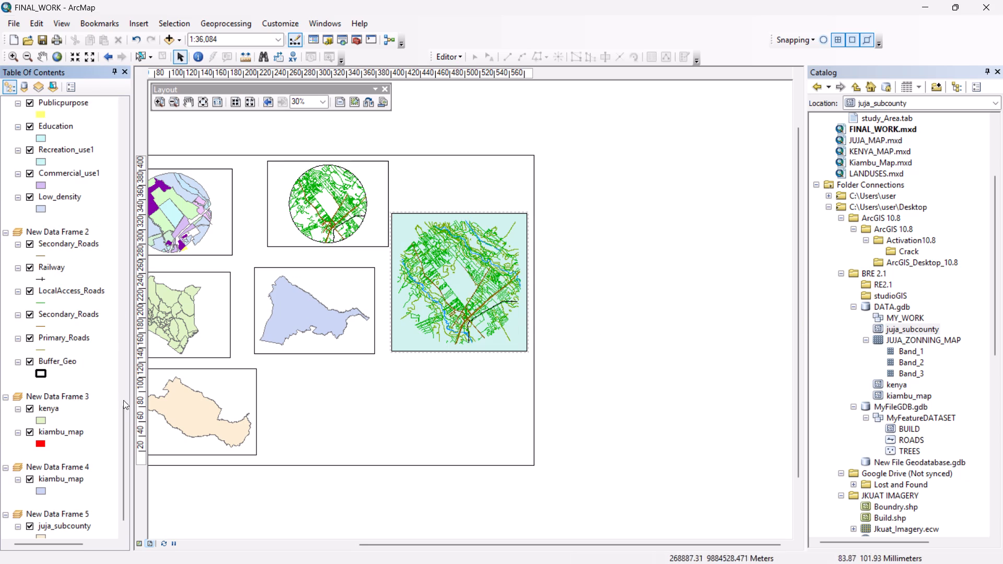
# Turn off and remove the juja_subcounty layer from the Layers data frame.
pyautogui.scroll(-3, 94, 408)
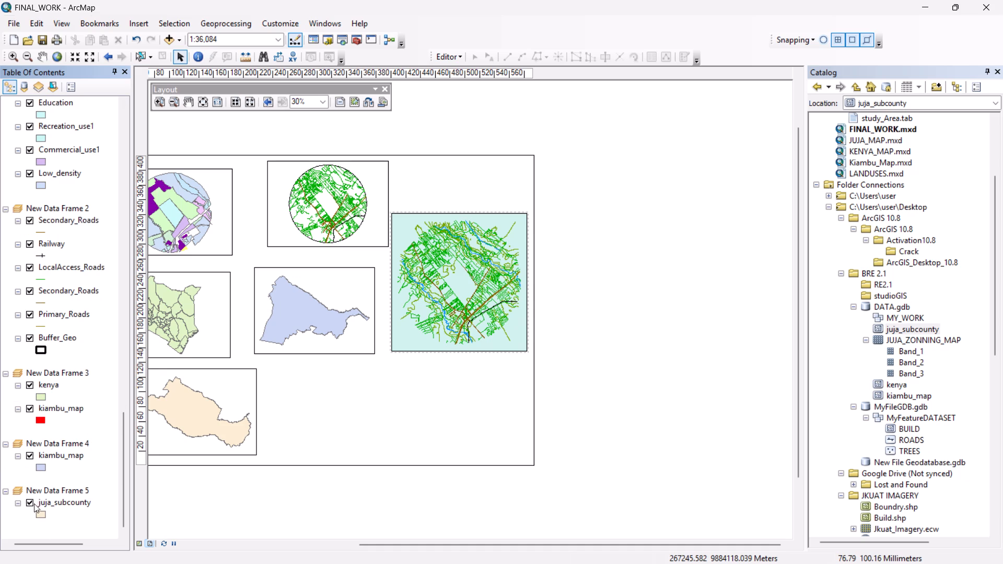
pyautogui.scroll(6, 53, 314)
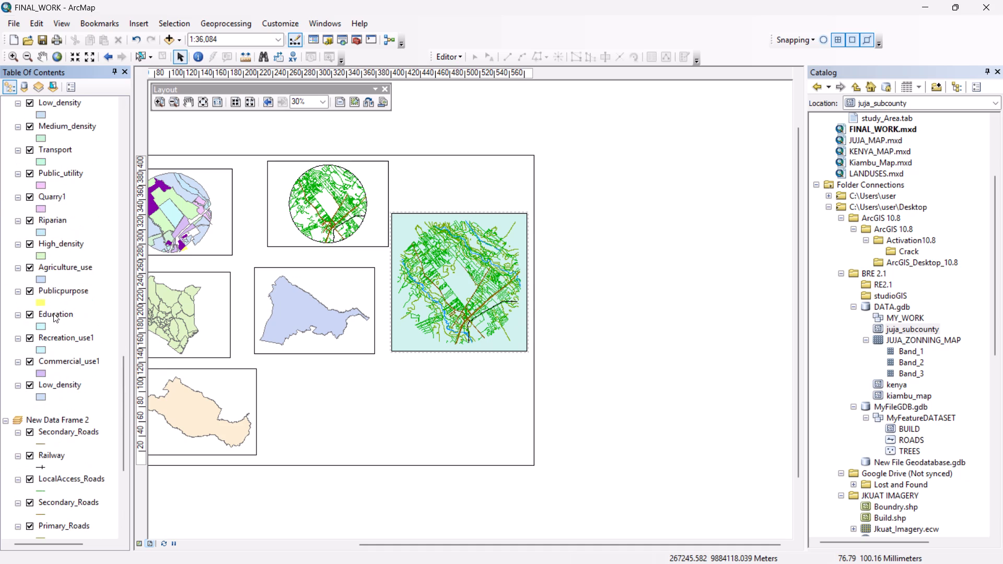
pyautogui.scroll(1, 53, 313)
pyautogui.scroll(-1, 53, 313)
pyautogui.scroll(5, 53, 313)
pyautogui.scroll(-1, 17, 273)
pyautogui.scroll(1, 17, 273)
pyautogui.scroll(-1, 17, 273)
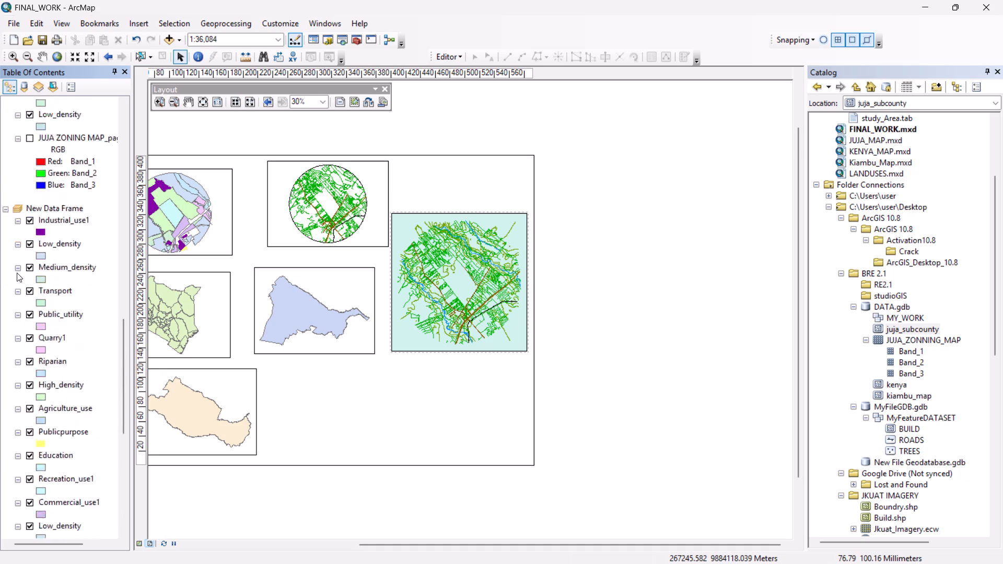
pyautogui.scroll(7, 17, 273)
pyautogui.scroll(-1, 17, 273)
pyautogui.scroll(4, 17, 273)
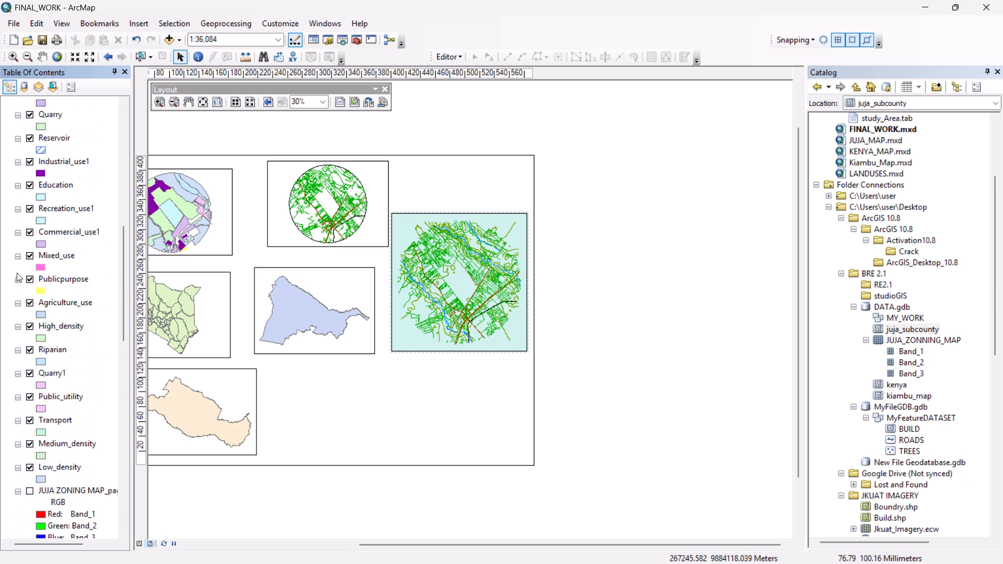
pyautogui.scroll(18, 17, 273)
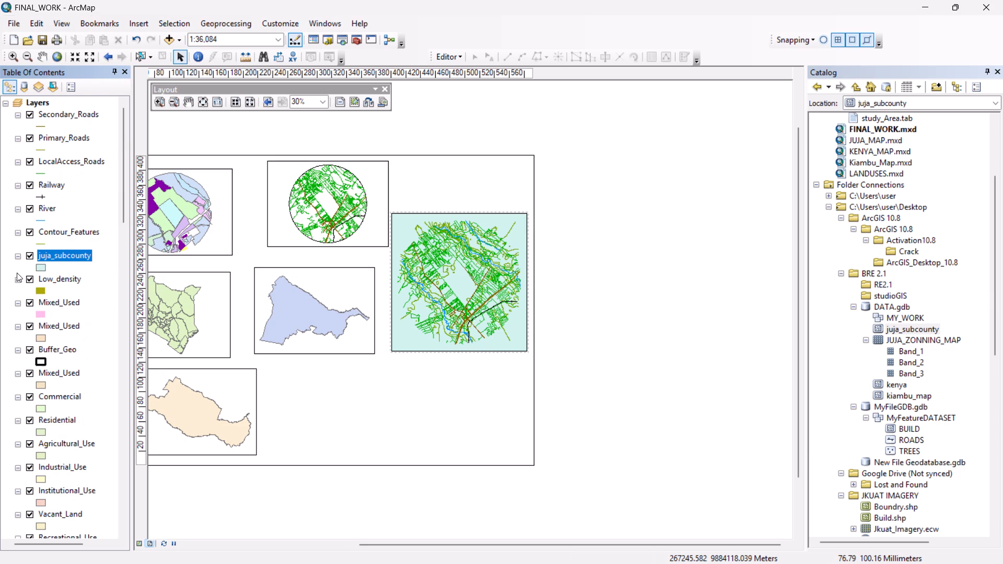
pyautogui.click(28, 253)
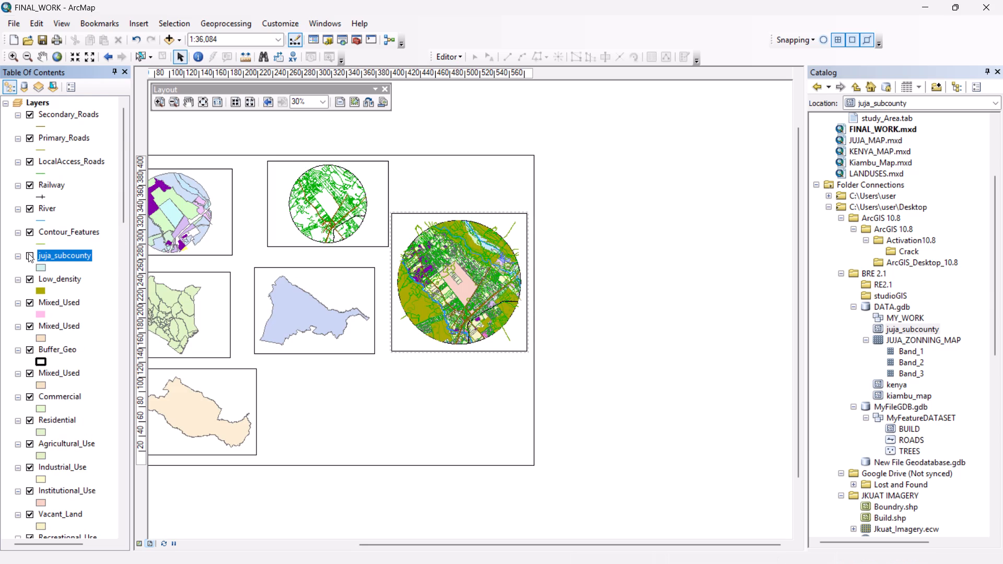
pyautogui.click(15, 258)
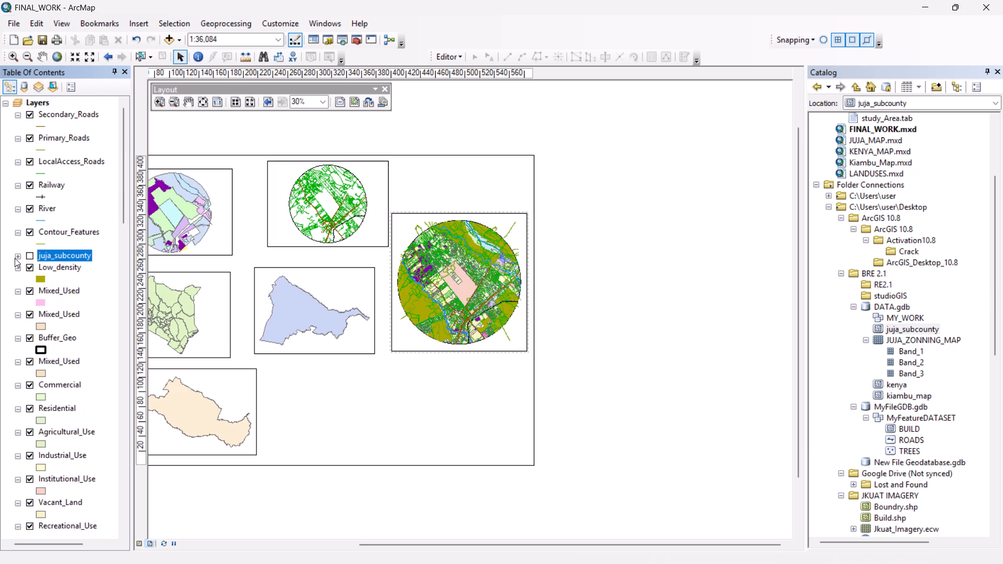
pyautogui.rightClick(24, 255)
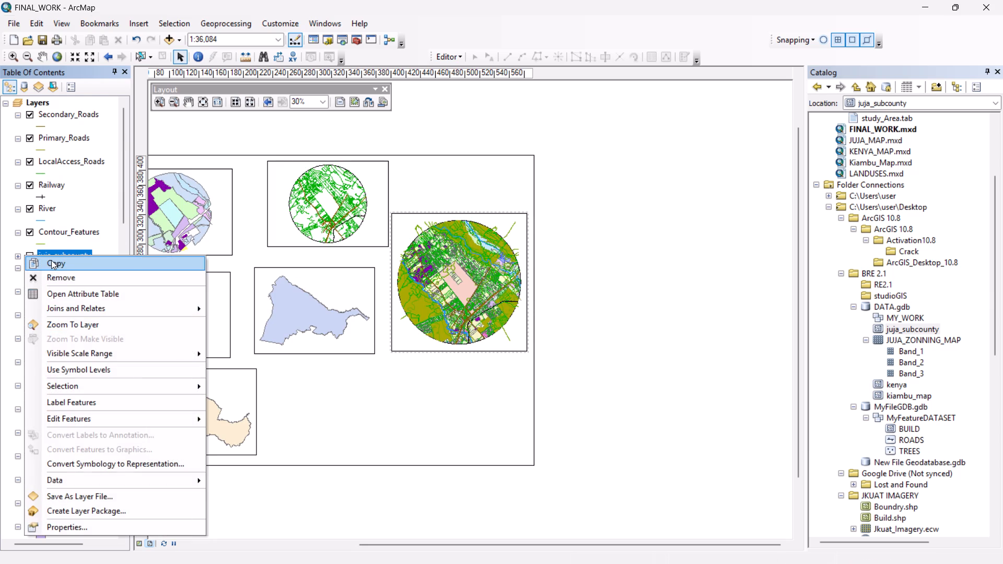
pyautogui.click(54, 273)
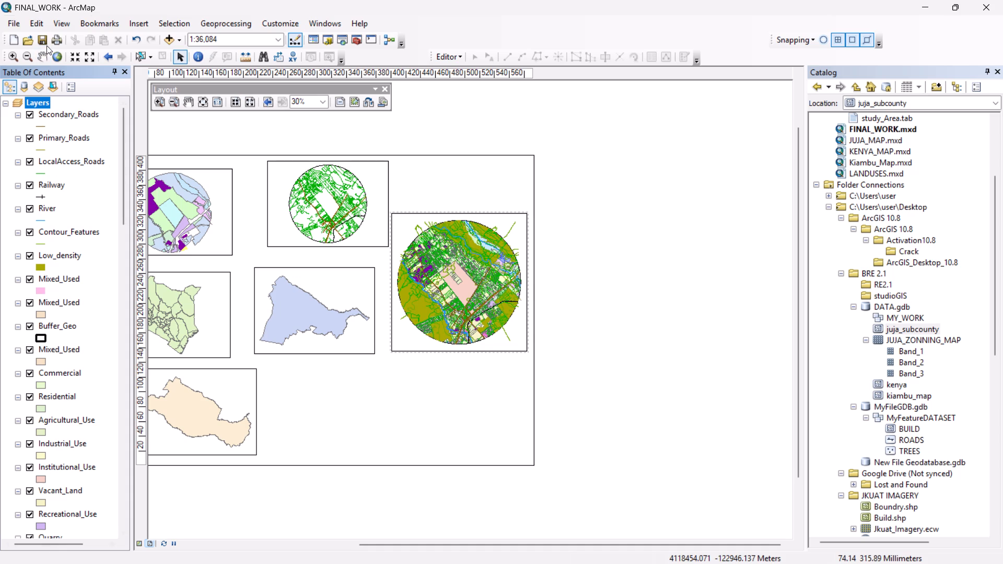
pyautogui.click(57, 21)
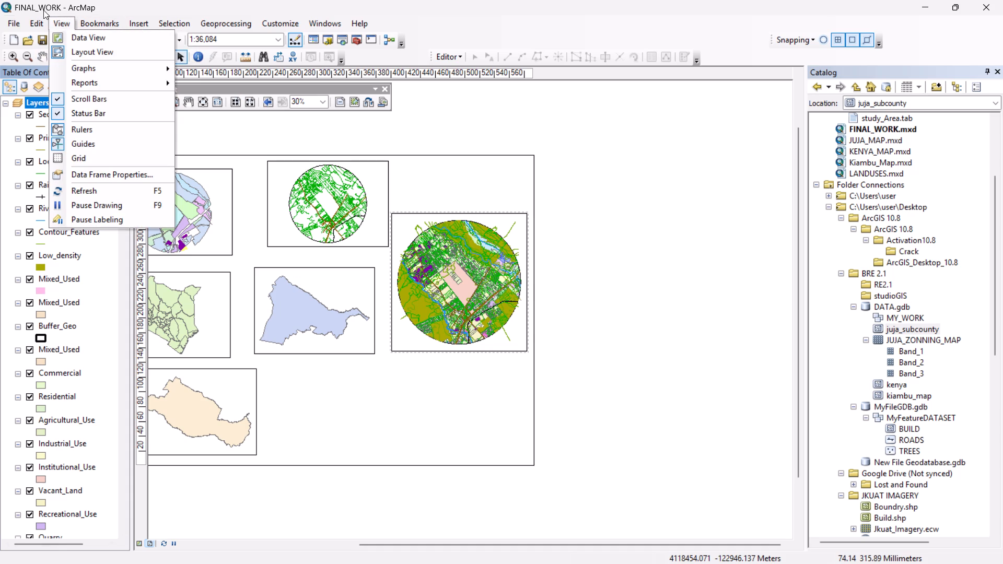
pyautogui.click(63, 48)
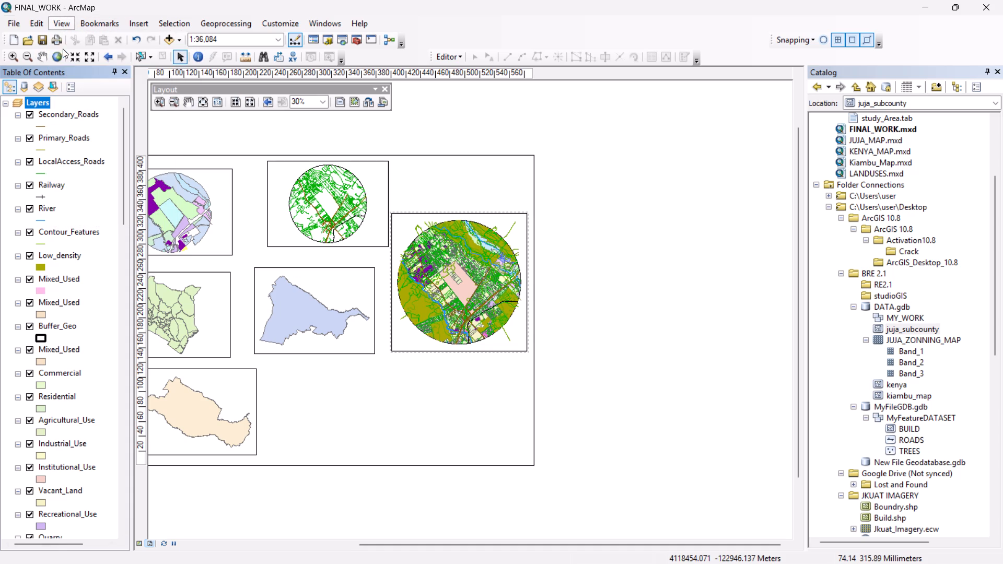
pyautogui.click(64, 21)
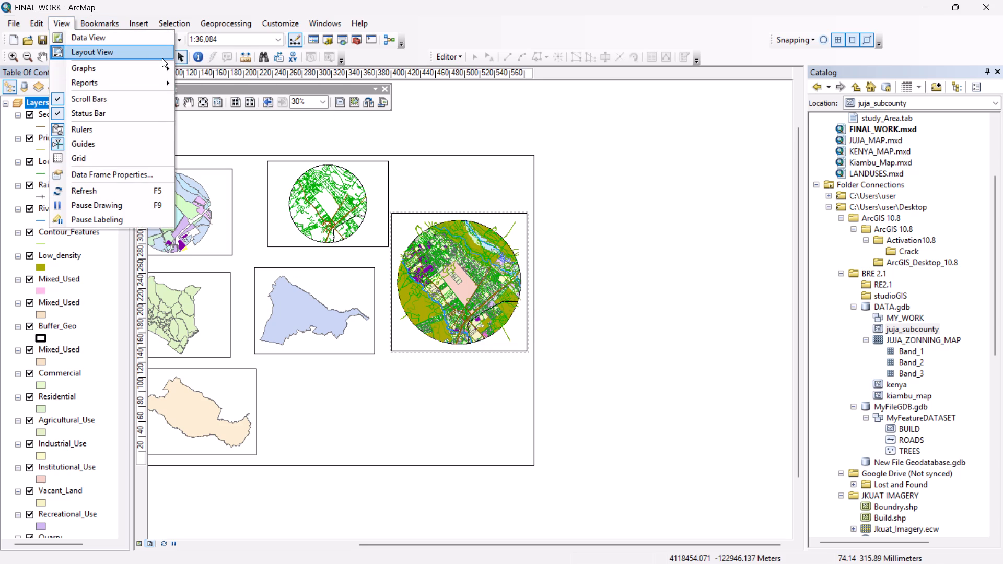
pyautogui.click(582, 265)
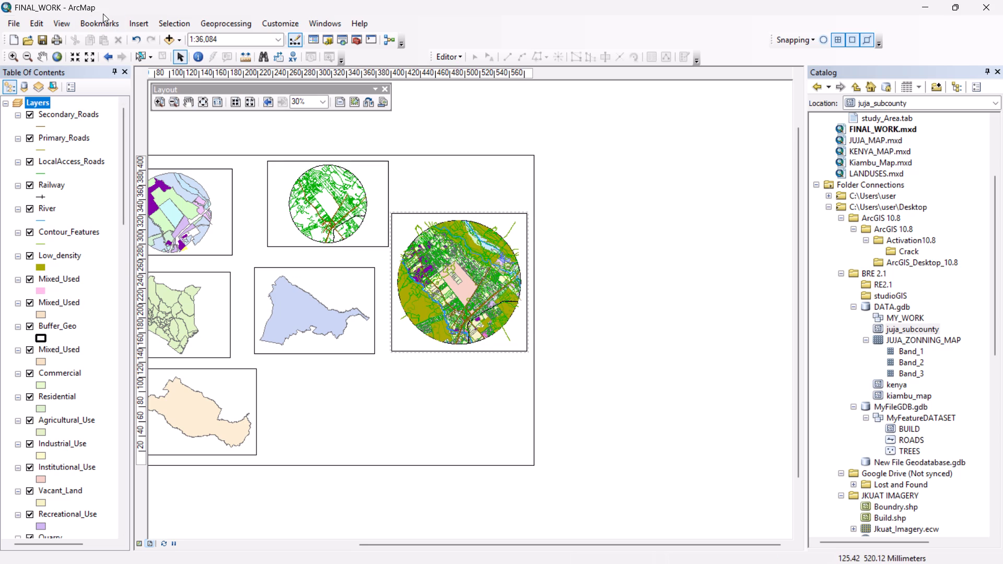
# Insert a new data frame and move it into the lower part of the page, beside the Juja sub-county frame.
pyautogui.click(133, 22)
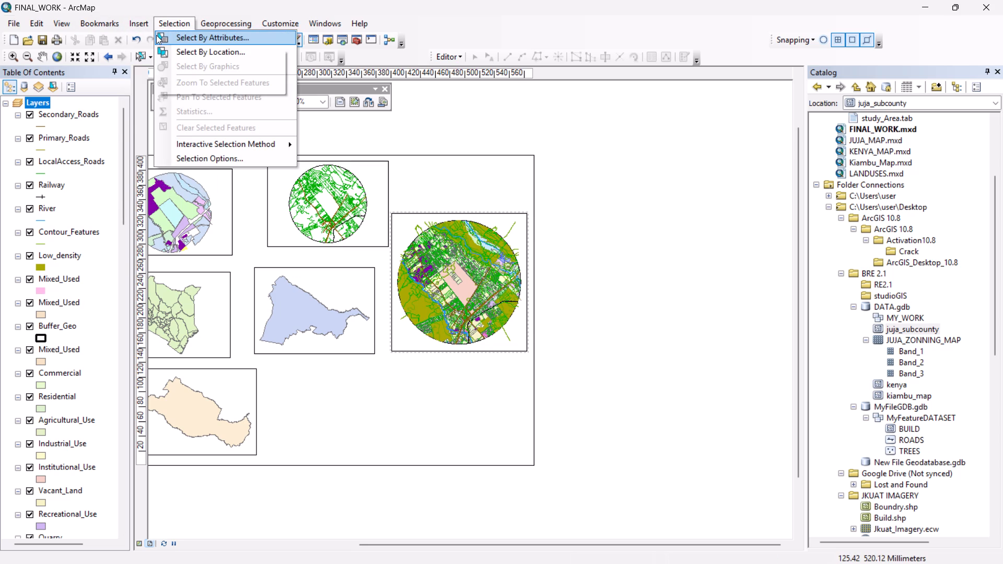
pyautogui.click(136, 22)
pyautogui.click(136, 22)
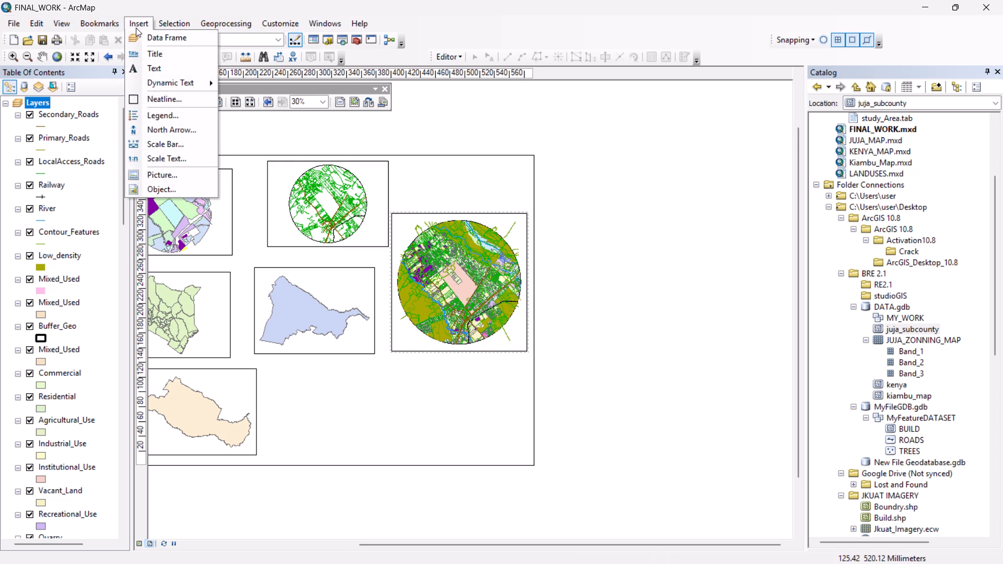
pyautogui.click(134, 33)
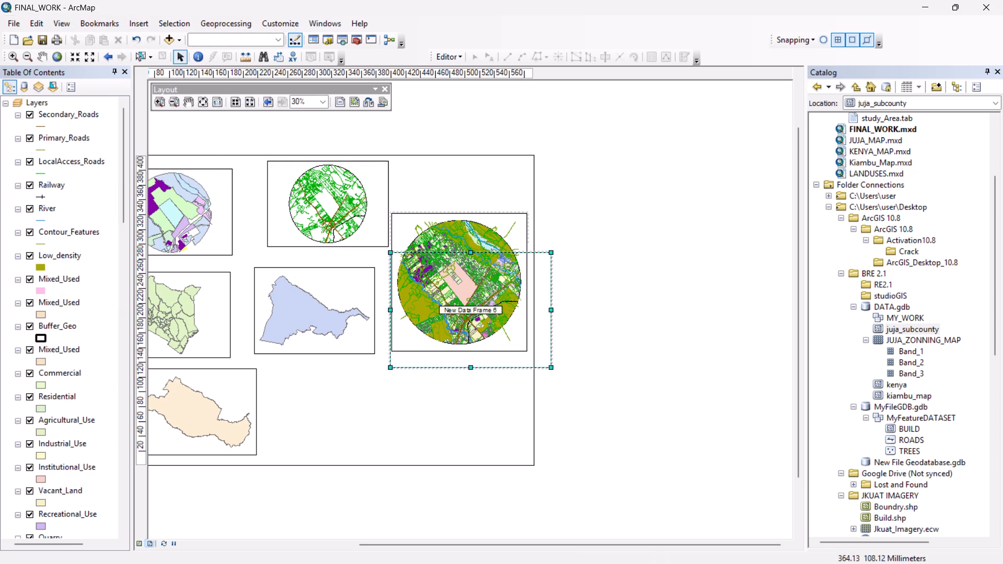
pyautogui.moveTo(439, 361); pyautogui.dragTo(349, 442)
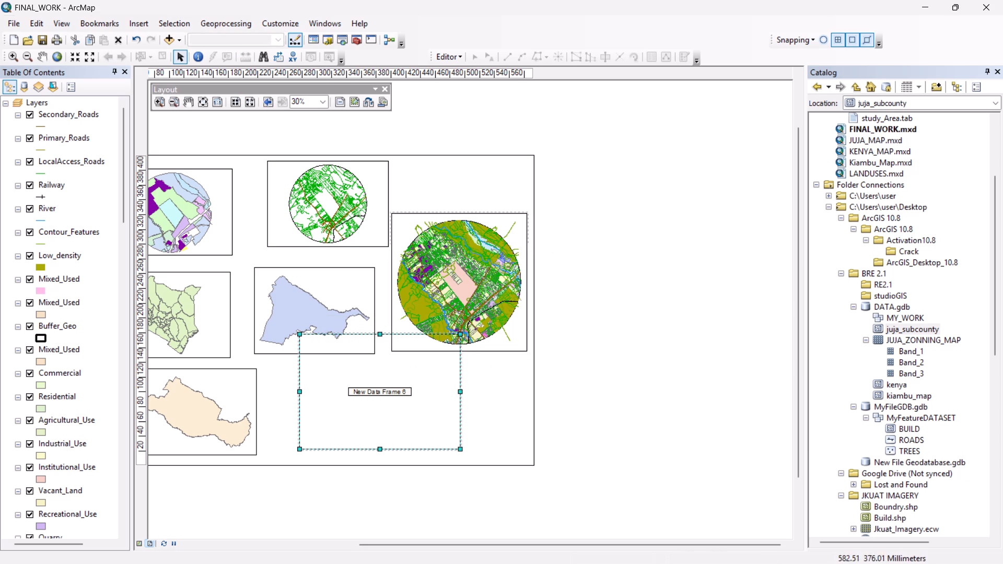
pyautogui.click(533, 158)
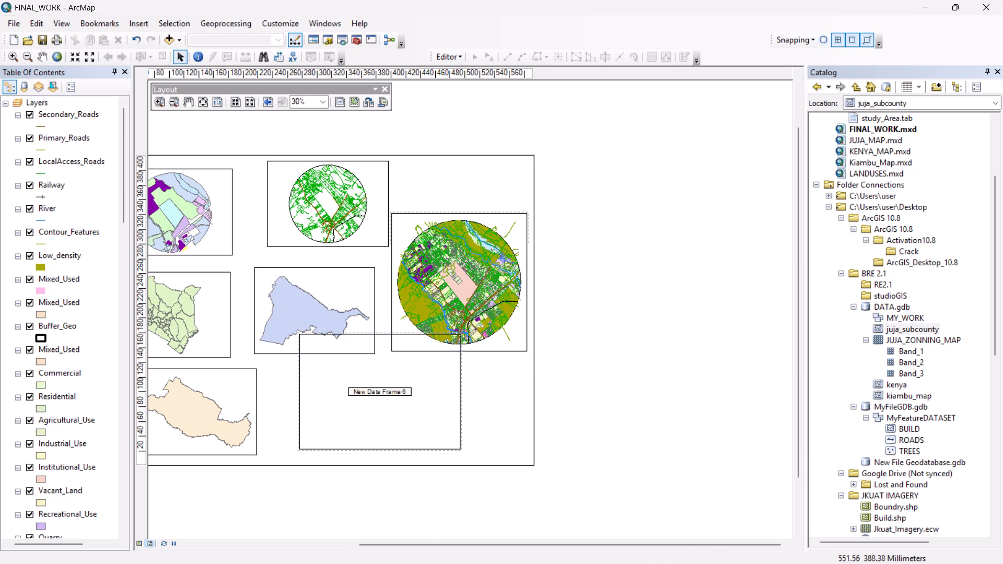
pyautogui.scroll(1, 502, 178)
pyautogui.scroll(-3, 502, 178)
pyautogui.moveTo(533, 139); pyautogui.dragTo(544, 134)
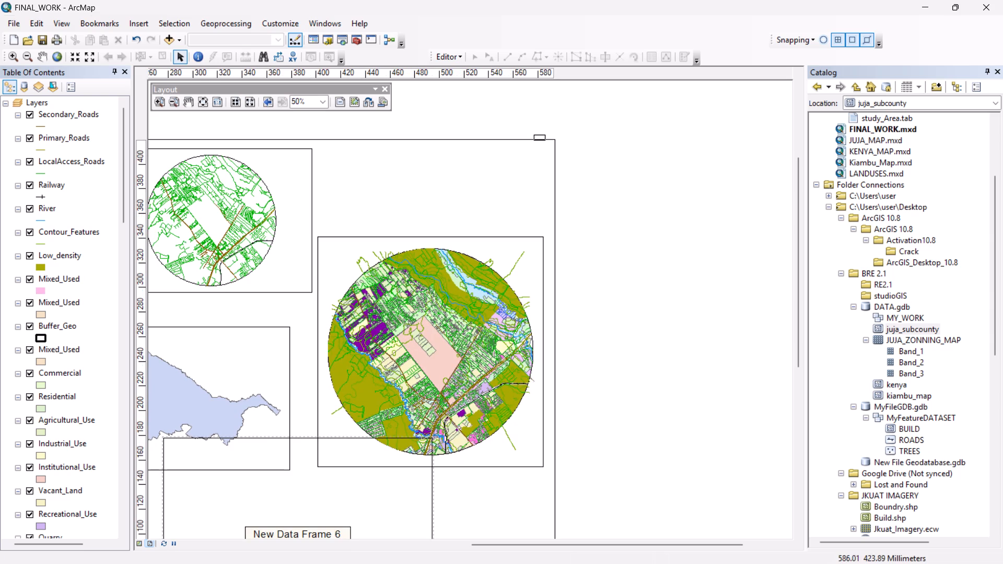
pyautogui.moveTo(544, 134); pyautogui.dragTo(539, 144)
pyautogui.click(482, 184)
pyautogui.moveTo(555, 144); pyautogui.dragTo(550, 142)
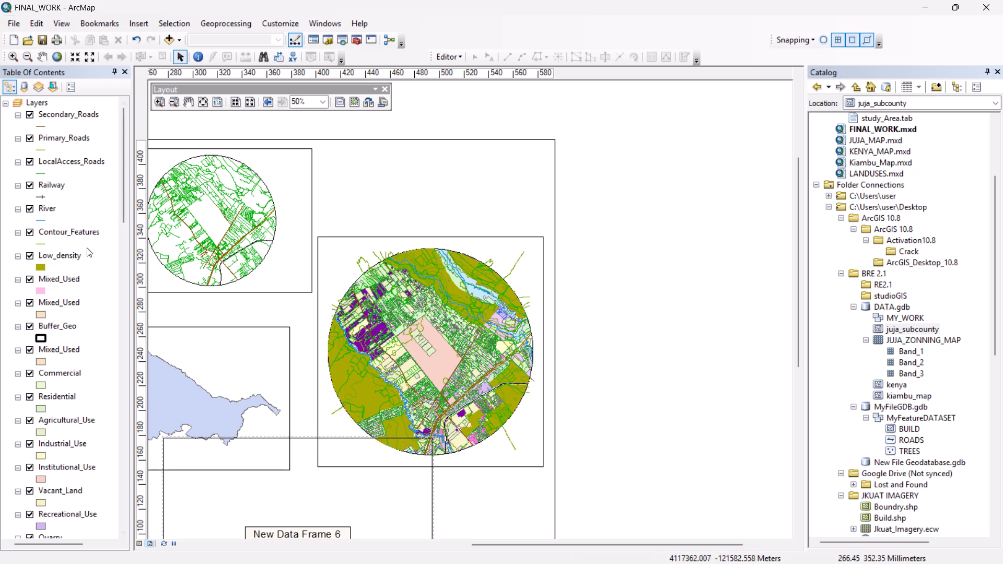
# Review the layers listed under each data frame in the table of contents.
pyautogui.scroll(-6, 62, 229)
pyautogui.scroll(5, 62, 229)
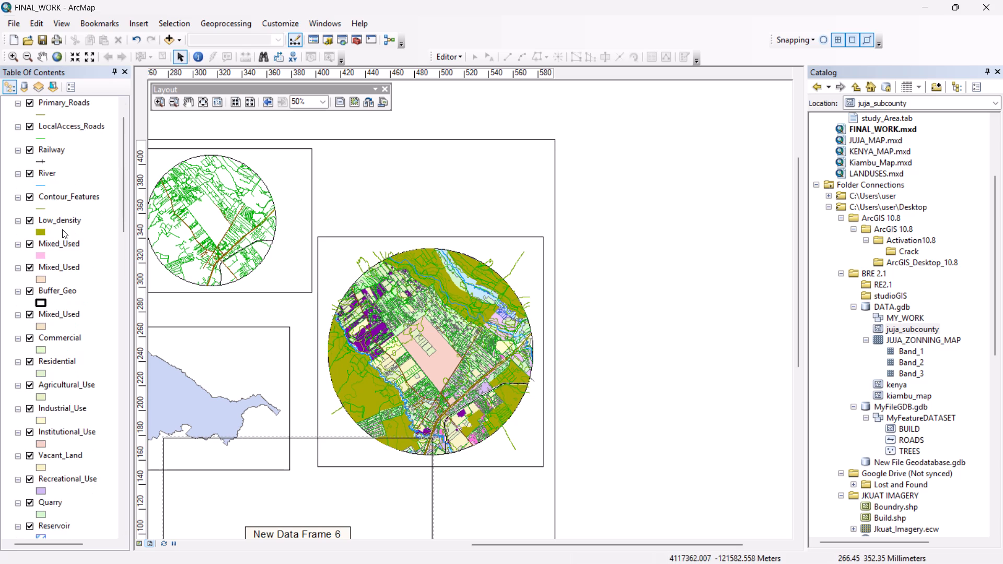
pyautogui.scroll(1, 62, 229)
pyautogui.scroll(-17, 62, 229)
pyautogui.scroll(1, 62, 234)
pyautogui.scroll(-14, 59, 253)
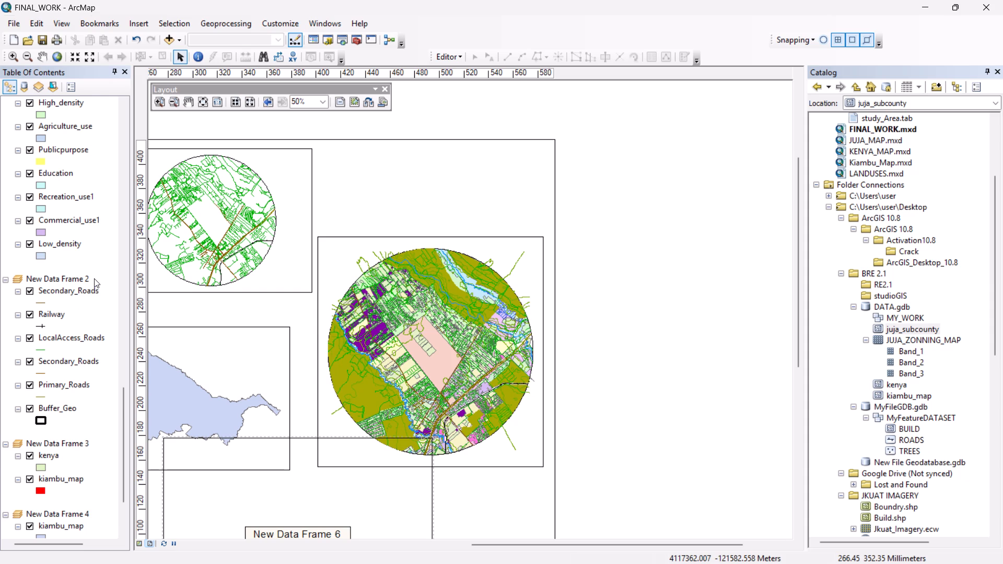
pyautogui.scroll(-10, 94, 278)
pyautogui.scroll(3, 94, 456)
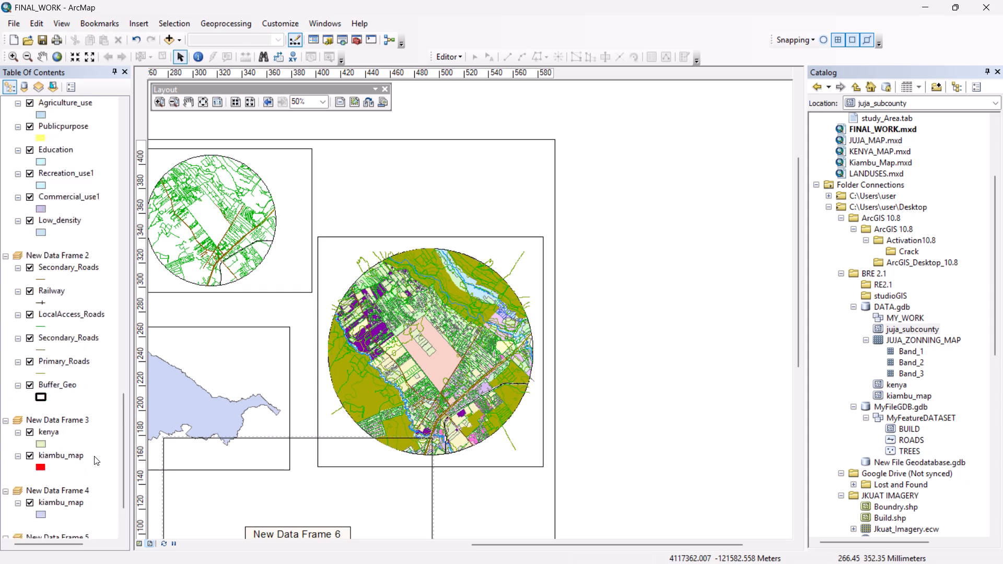
pyautogui.scroll(3, 94, 456)
pyautogui.scroll(20, 94, 456)
pyautogui.scroll(20, 94, 456)
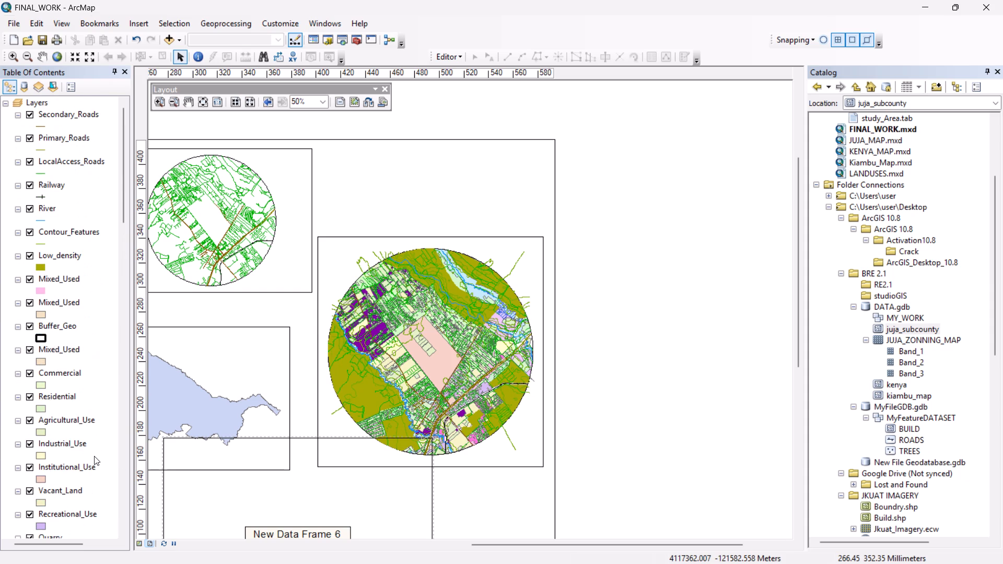
pyautogui.rightClick(84, 97)
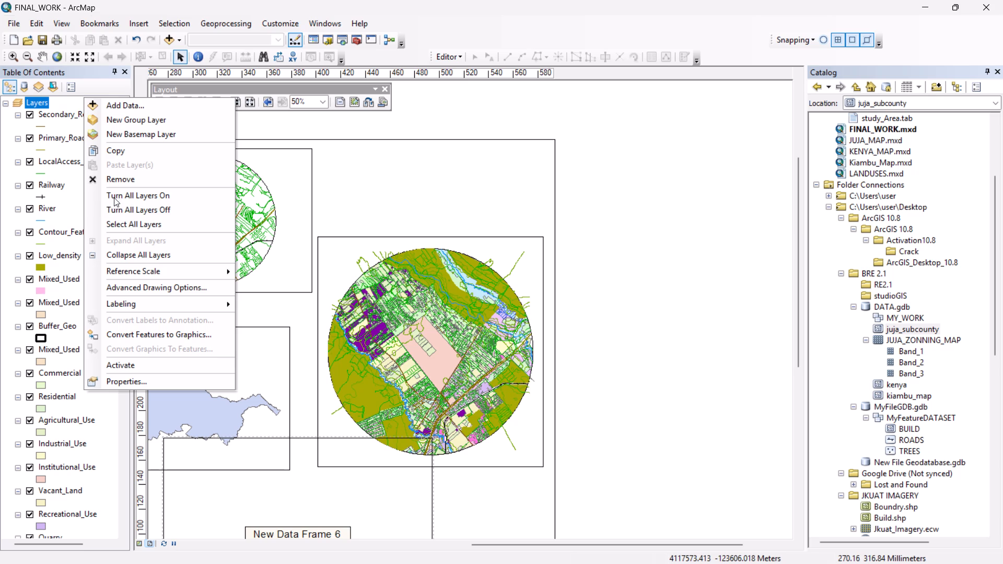
pyautogui.click(599, 195)
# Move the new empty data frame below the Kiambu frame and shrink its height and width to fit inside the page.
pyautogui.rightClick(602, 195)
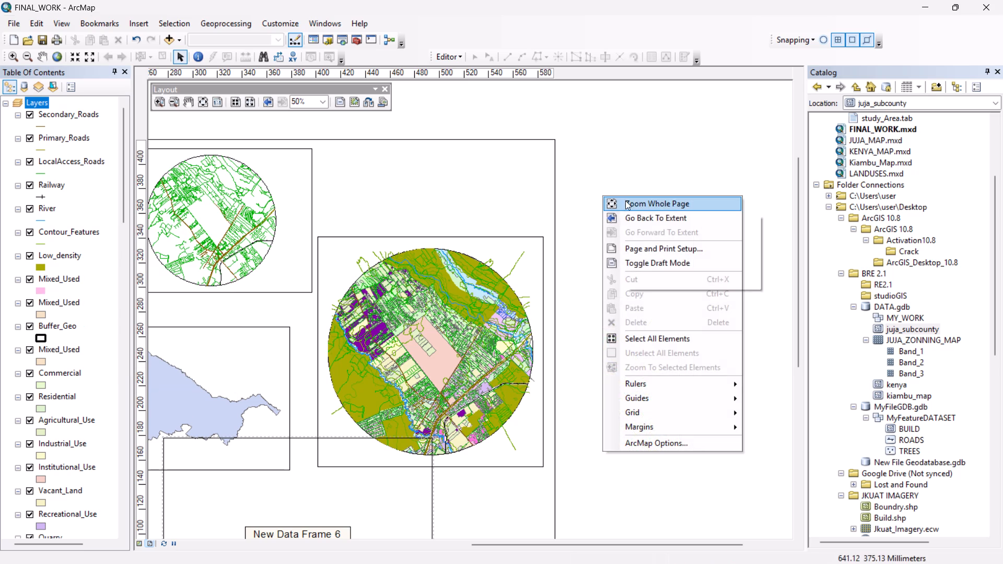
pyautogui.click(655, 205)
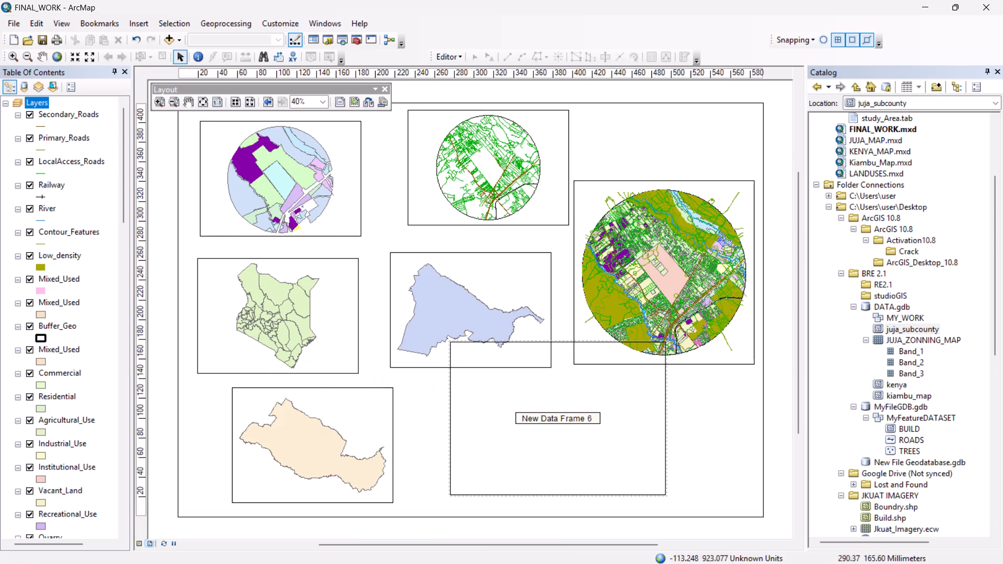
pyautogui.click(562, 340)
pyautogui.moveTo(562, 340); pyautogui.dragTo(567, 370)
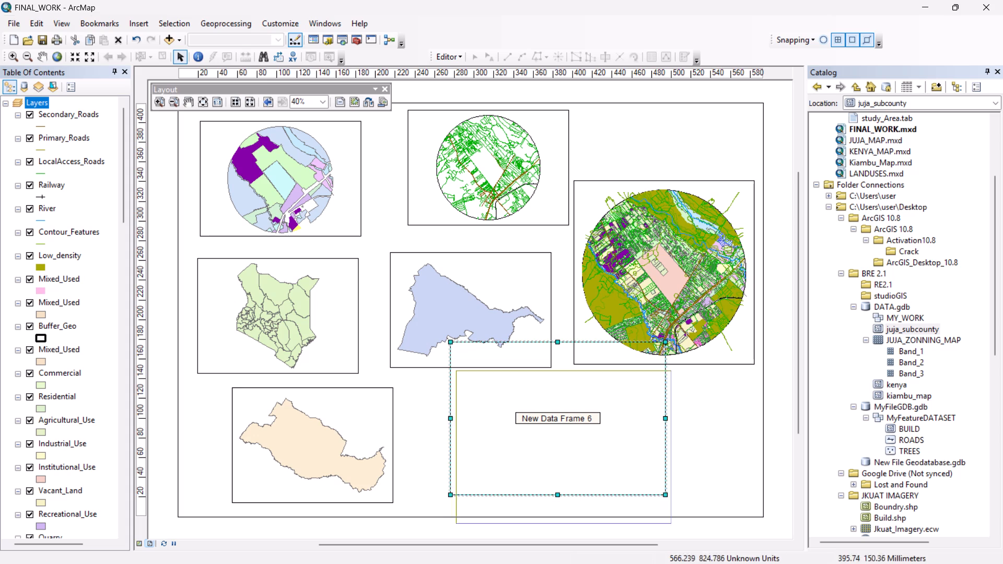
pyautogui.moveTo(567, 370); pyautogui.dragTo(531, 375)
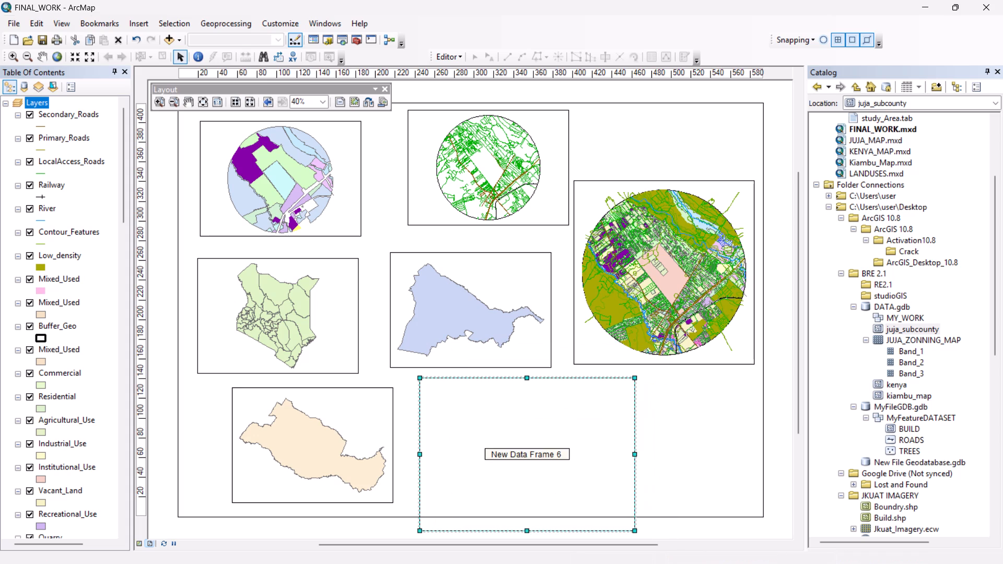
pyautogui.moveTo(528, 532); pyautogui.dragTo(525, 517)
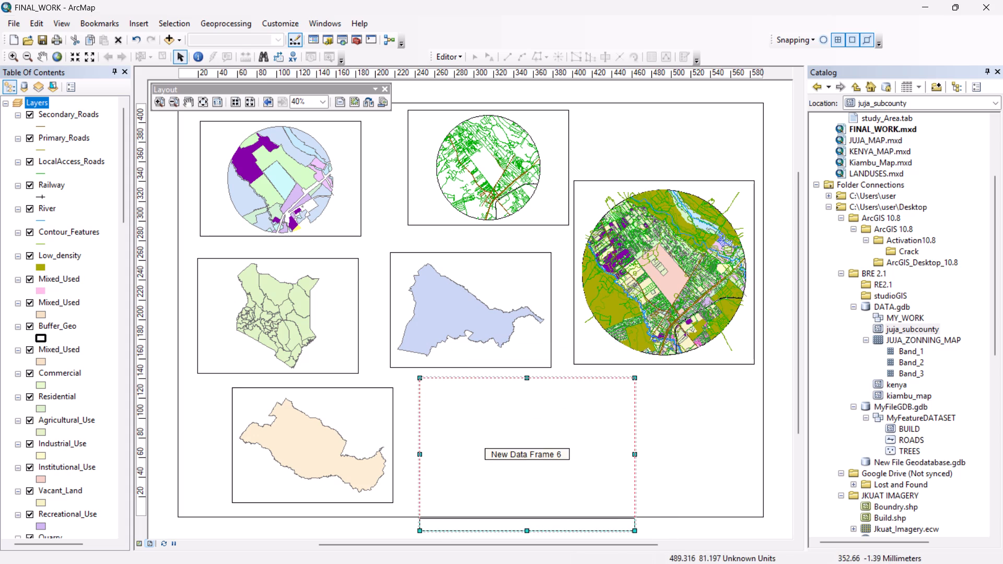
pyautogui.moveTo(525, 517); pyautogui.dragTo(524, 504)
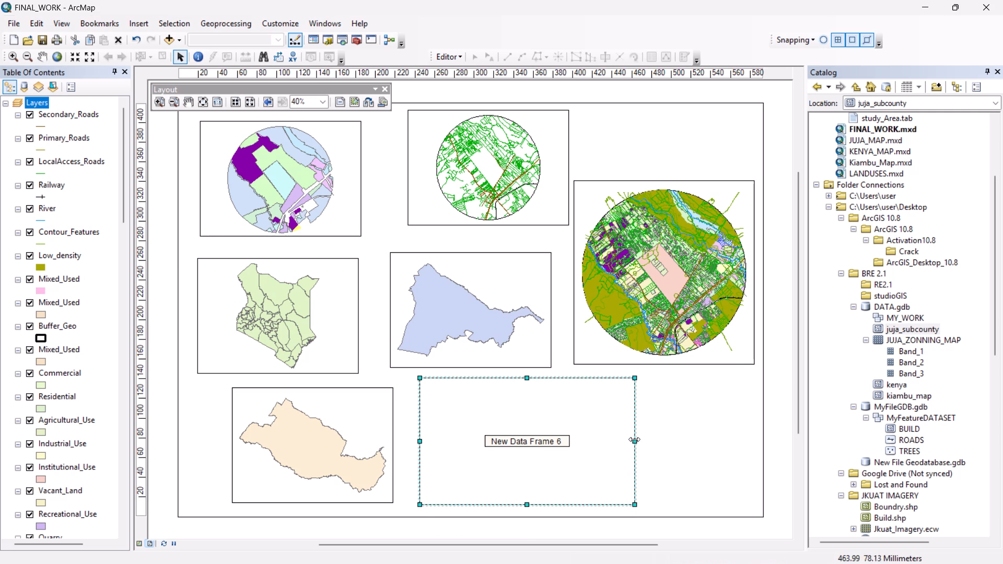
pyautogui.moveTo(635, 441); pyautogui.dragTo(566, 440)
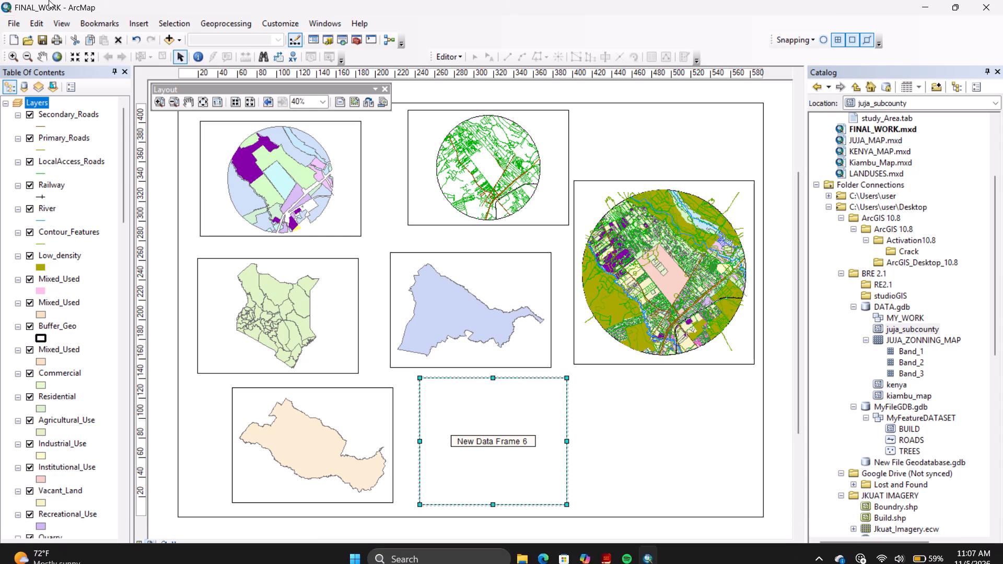
# Save the map document.
pyautogui.click(43, 36)
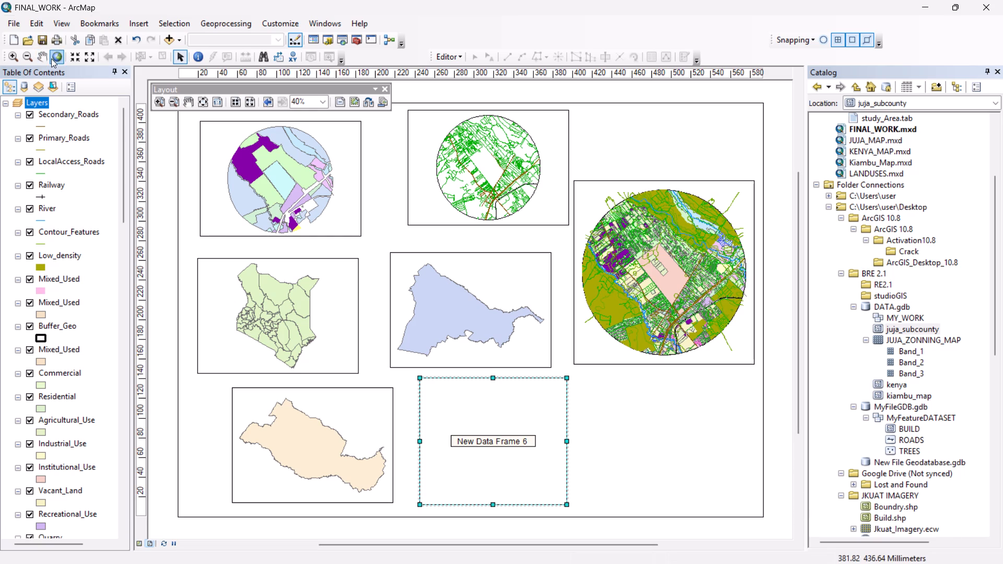
pyautogui.click(40, 39)
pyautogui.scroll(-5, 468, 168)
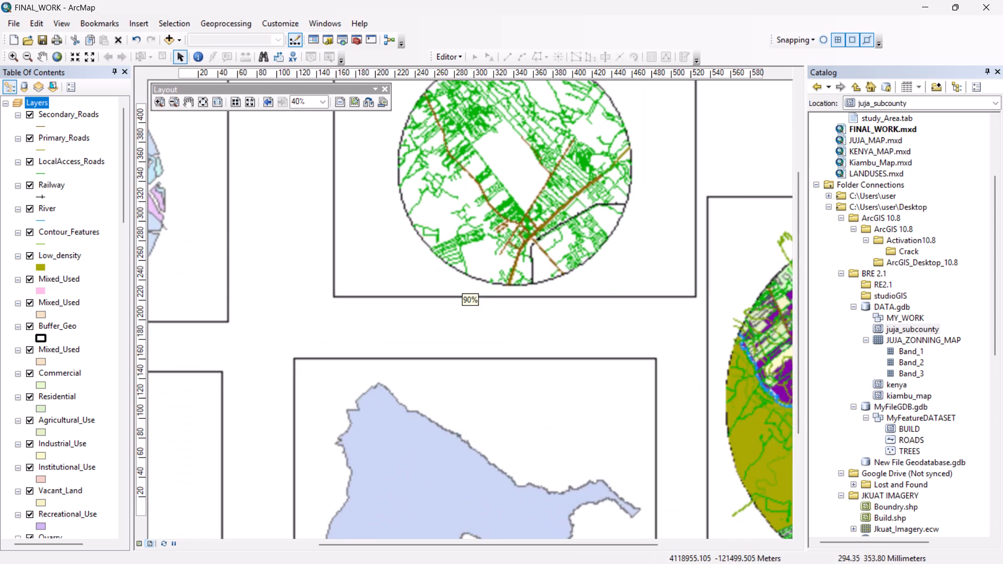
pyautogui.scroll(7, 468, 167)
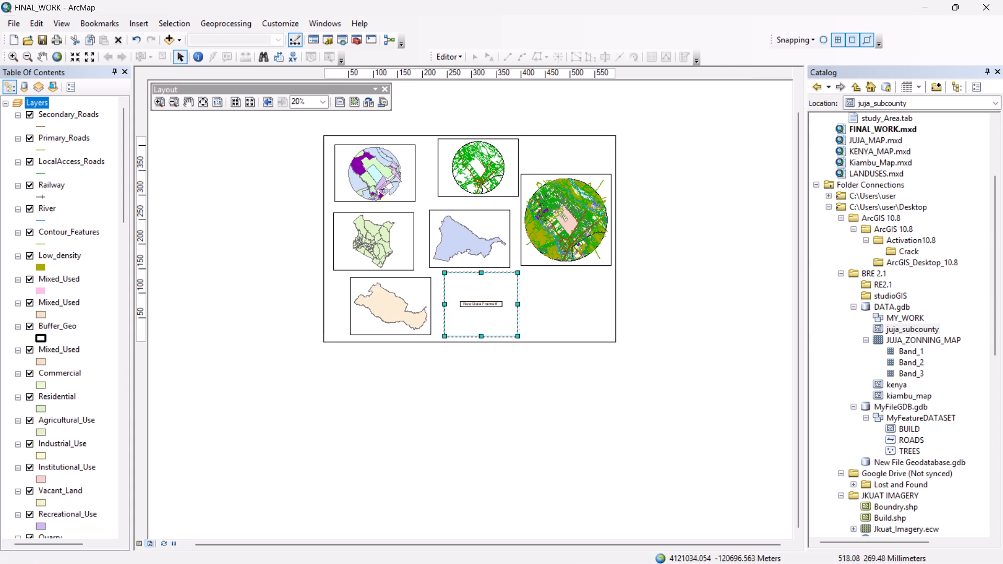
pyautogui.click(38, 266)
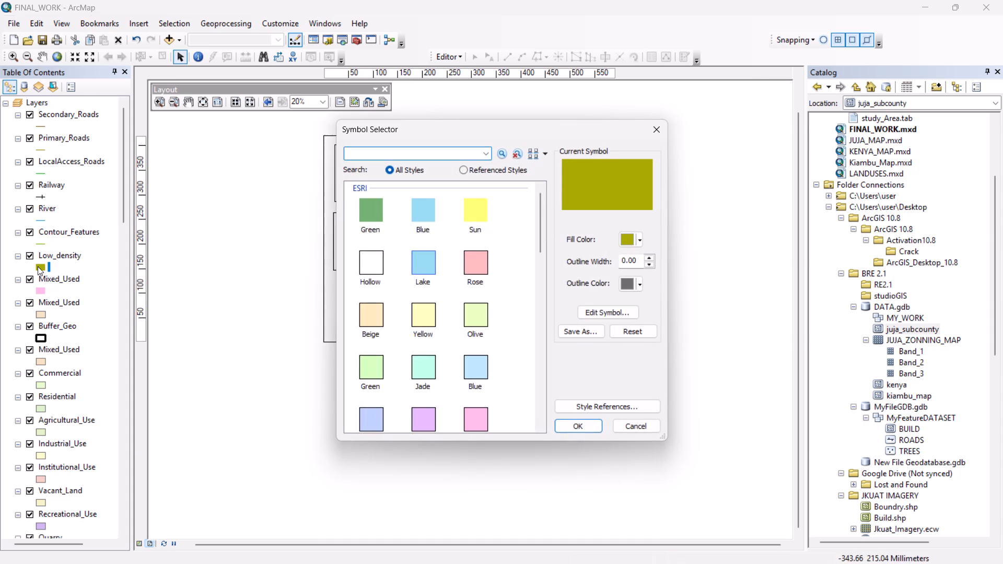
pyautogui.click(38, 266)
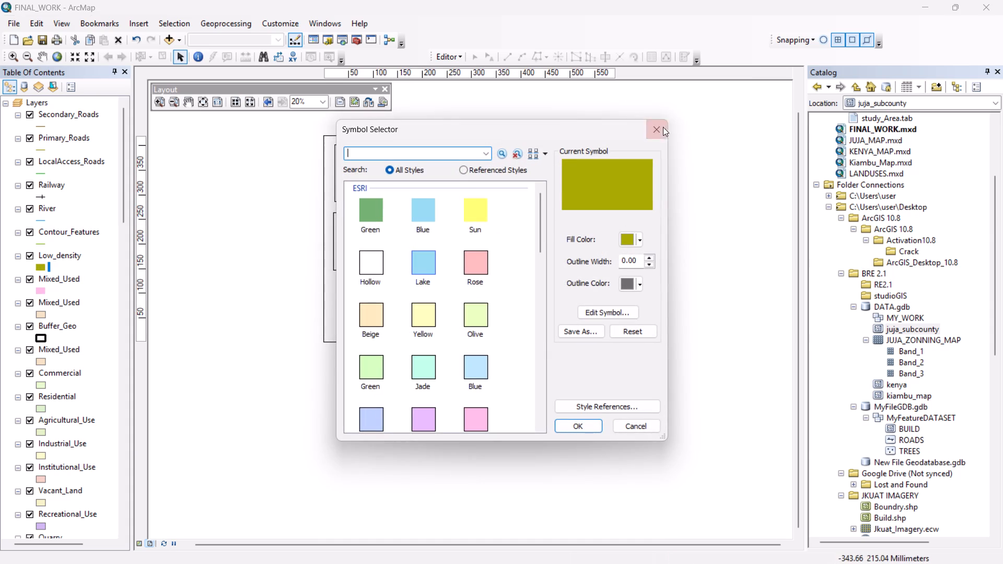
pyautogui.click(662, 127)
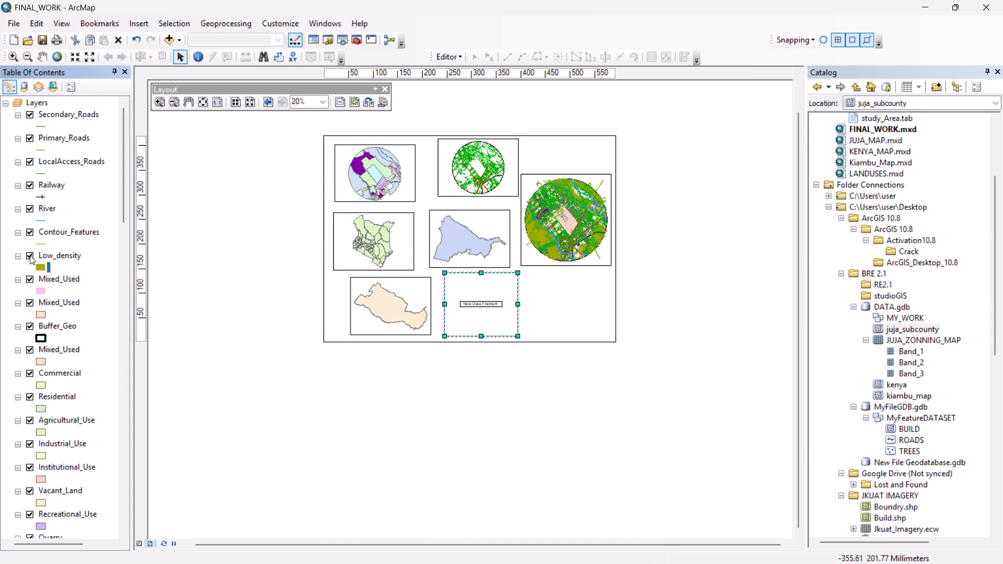
# Toggle the Low_density layer and the two Mixed_Used layers below it off and on to check what they draw.
pyautogui.click(30, 255)
pyautogui.click(30, 255)
pyautogui.click(31, 278)
pyautogui.click(31, 278)
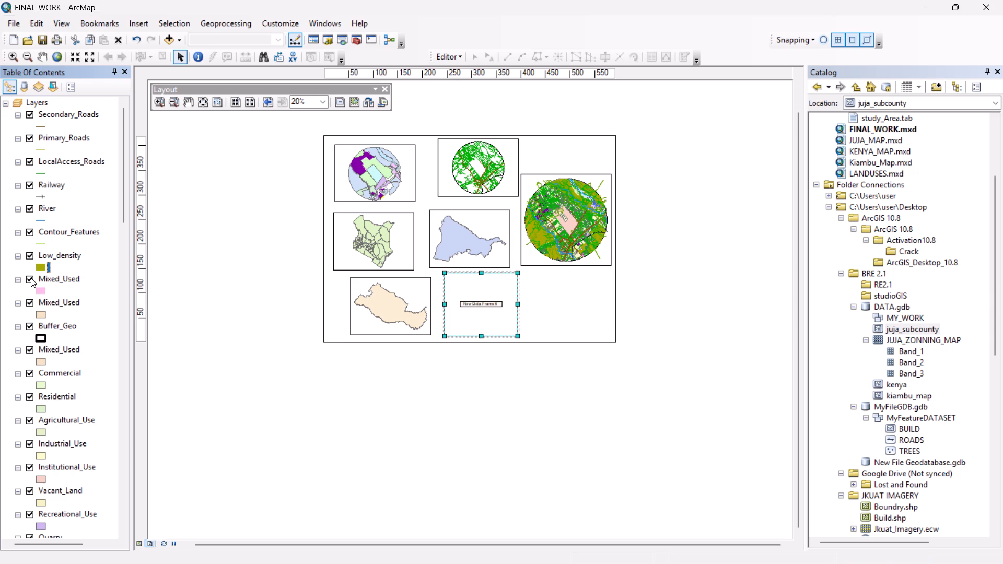
pyautogui.click(28, 303)
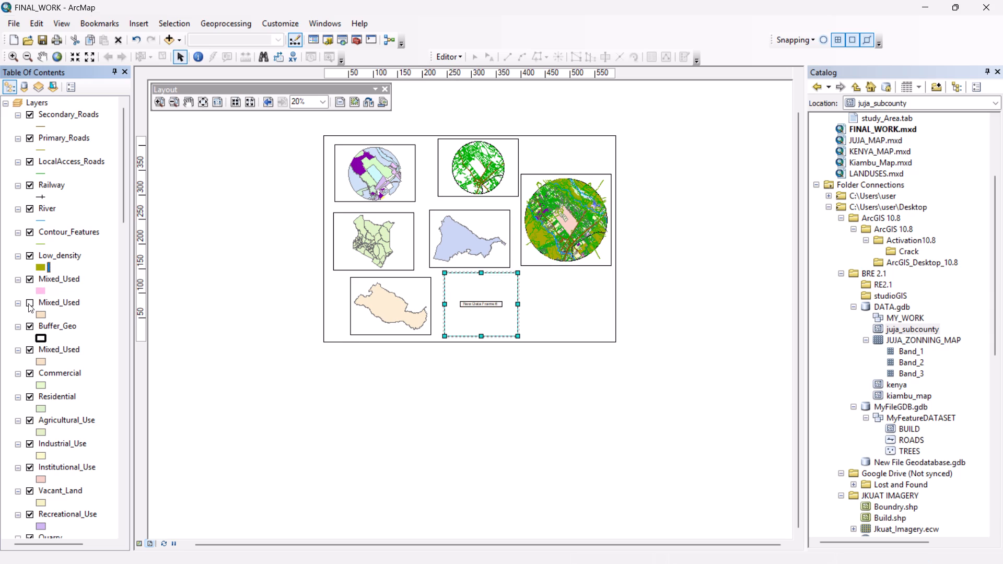
pyautogui.click(28, 303)
pyautogui.click(28, 303)
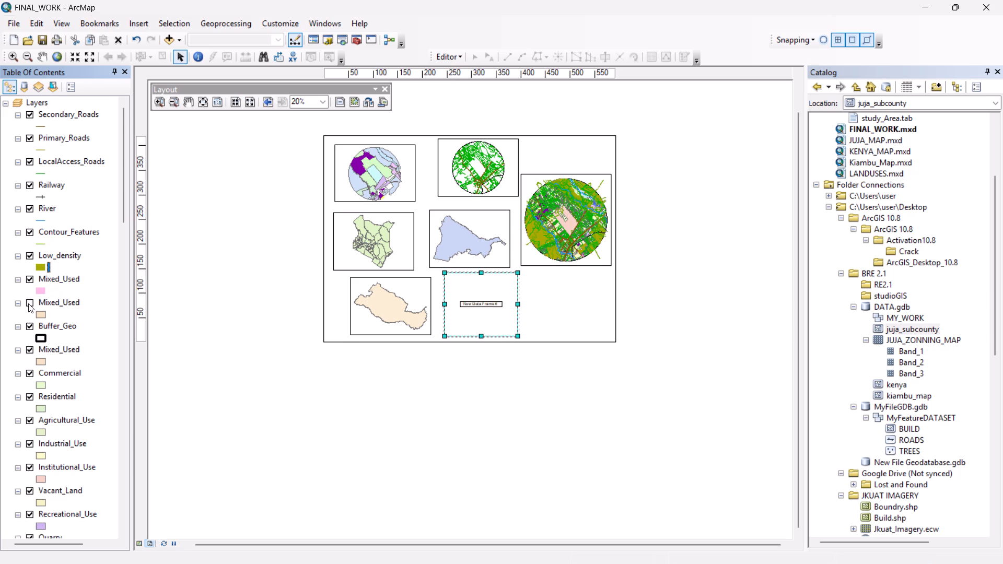
pyautogui.click(28, 303)
pyautogui.click(28, 303)
pyautogui.click(28, 303)
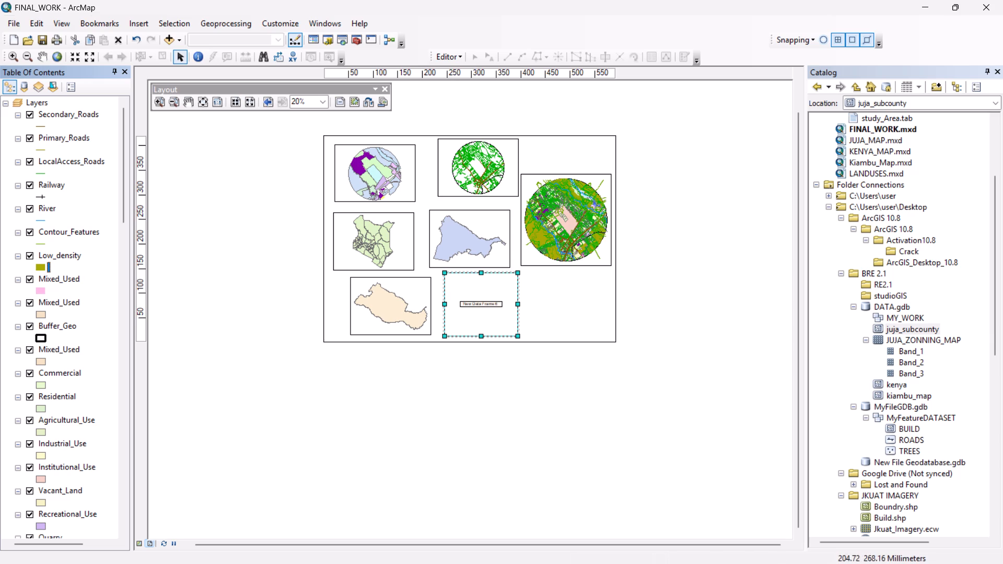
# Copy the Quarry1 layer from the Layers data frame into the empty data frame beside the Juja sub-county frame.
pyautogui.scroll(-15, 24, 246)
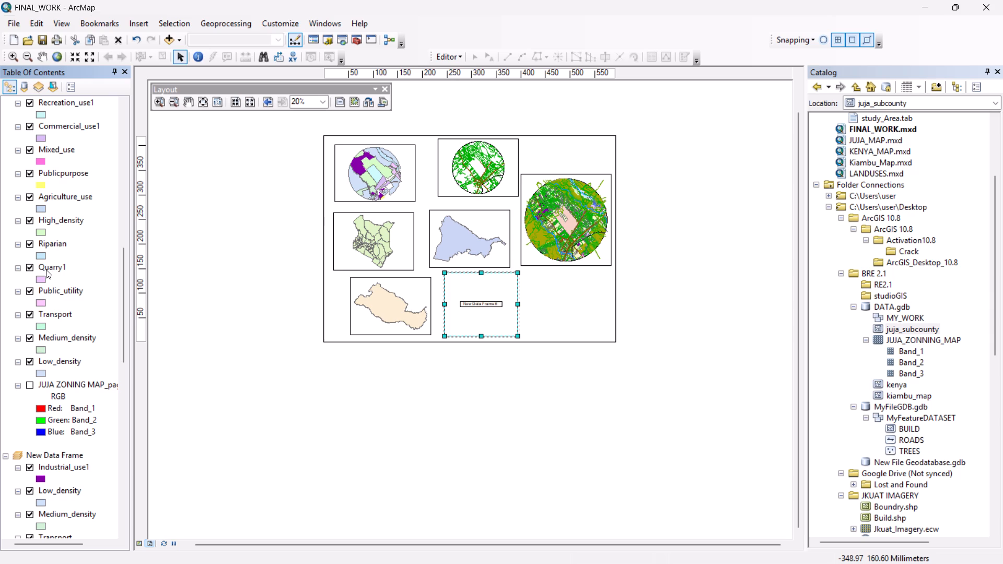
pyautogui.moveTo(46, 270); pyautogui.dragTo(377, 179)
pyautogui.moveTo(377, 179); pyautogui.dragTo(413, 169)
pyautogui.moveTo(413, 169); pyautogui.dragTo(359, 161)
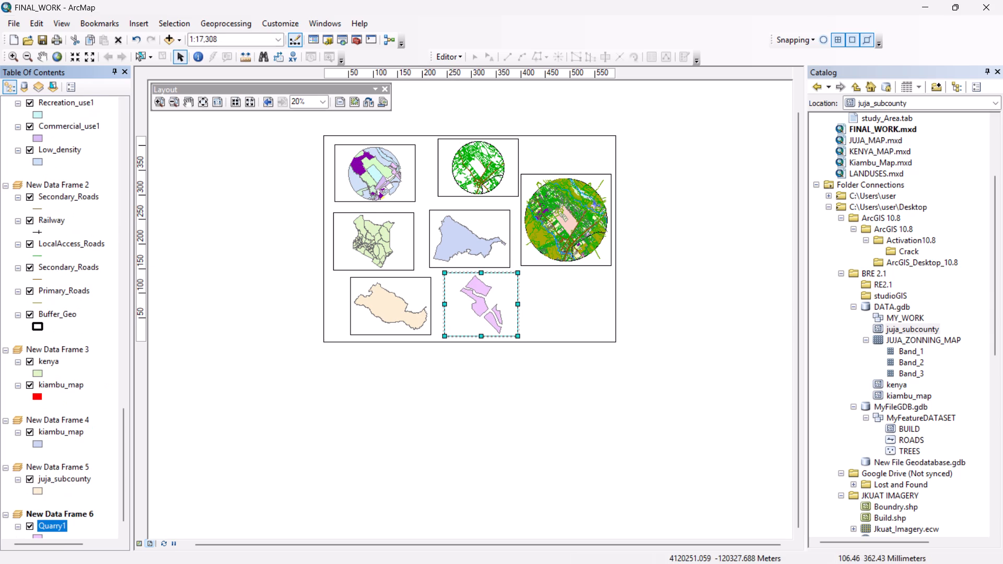
# Delete the data frame containing only the Quarry1 layer from the layout.
pyautogui.rightClick(500, 319)
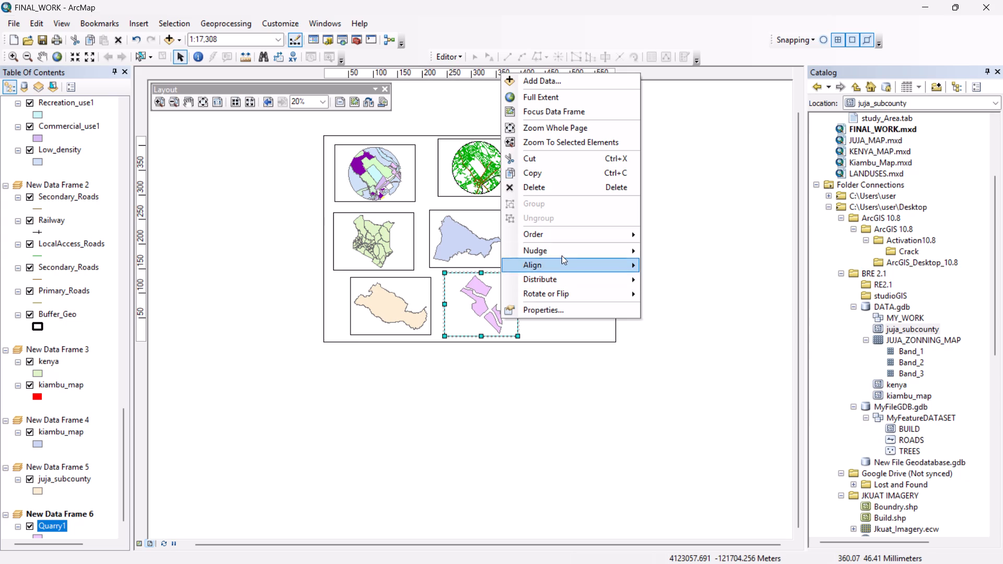
pyautogui.click(559, 185)
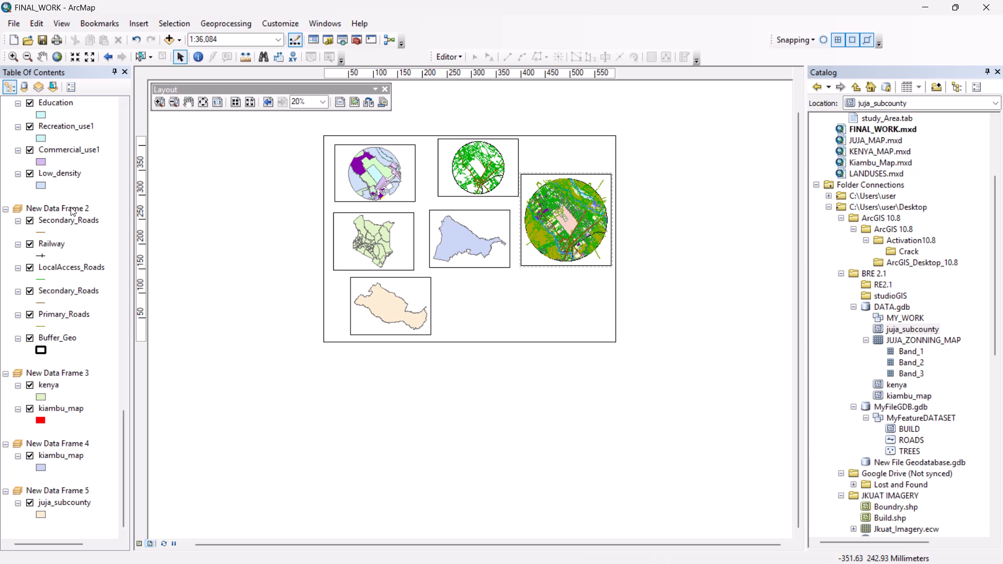
# Examine the remaining data frames' layers in the table of contents and the map files in the catalog.
pyautogui.scroll(1, 71, 207)
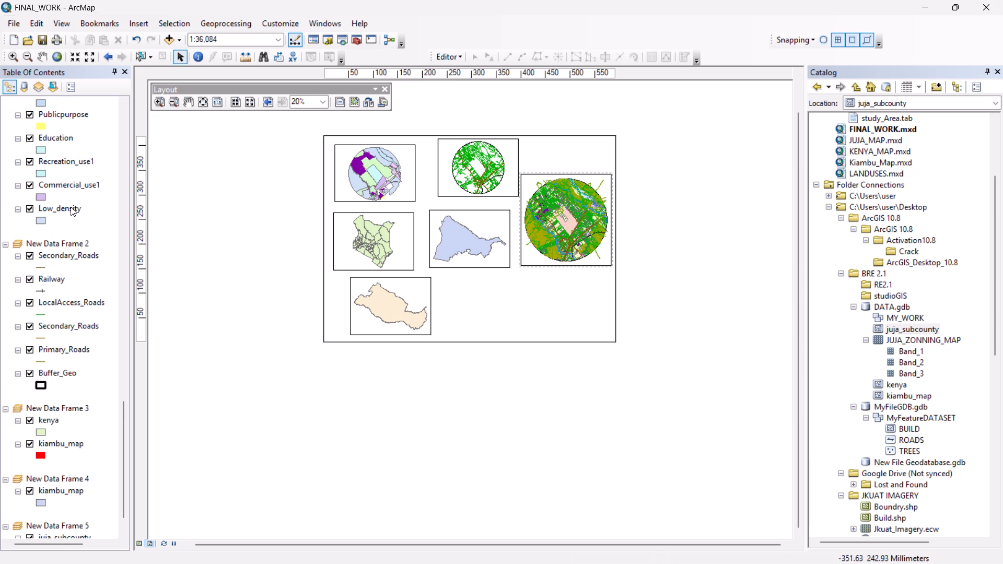
pyautogui.scroll(15, 71, 223)
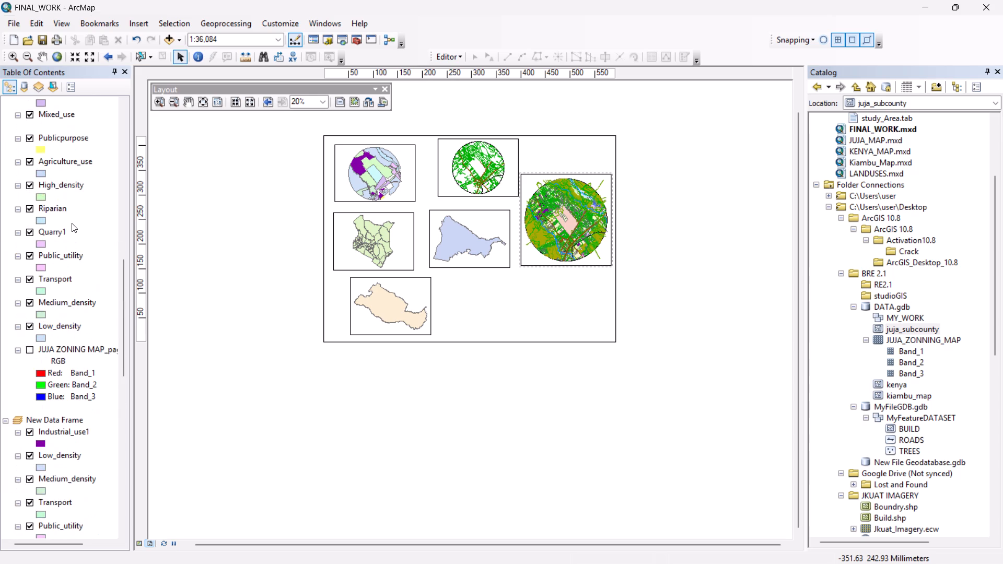
pyautogui.scroll(-1, 72, 223)
pyautogui.scroll(20, 72, 223)
pyautogui.scroll(15, 72, 223)
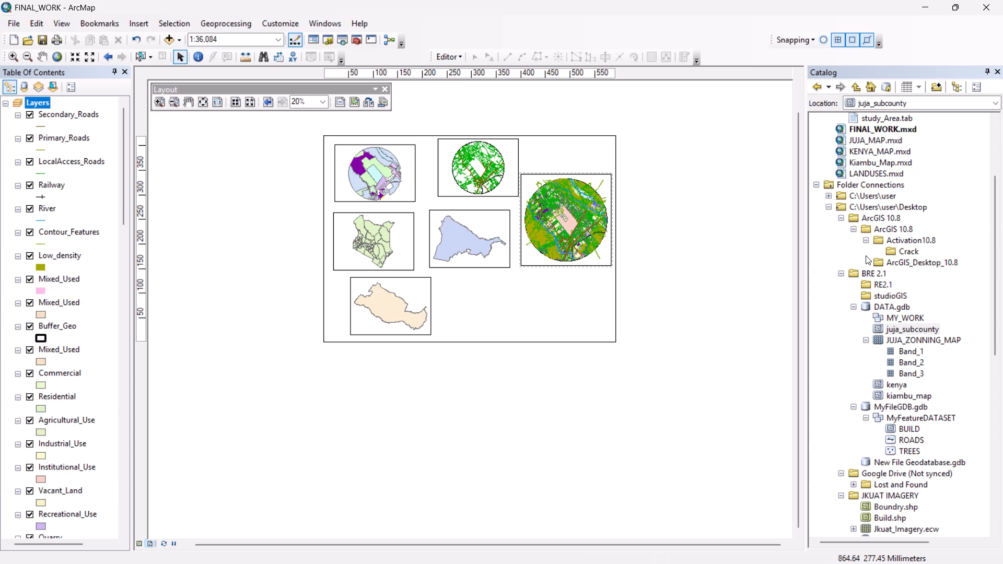
pyautogui.scroll(8, 866, 256)
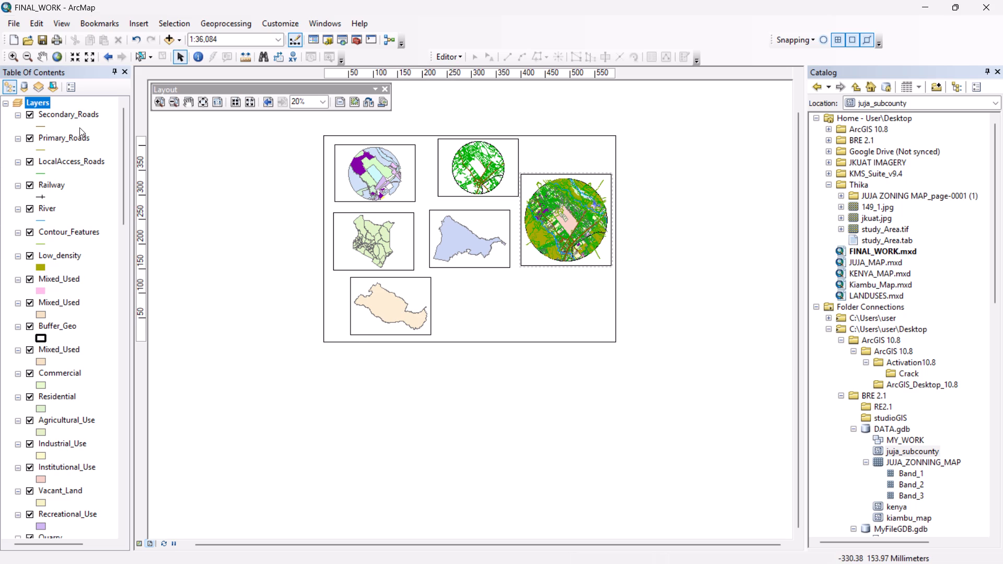
pyautogui.scroll(-4, 42, 186)
pyautogui.scroll(-9, 88, 173)
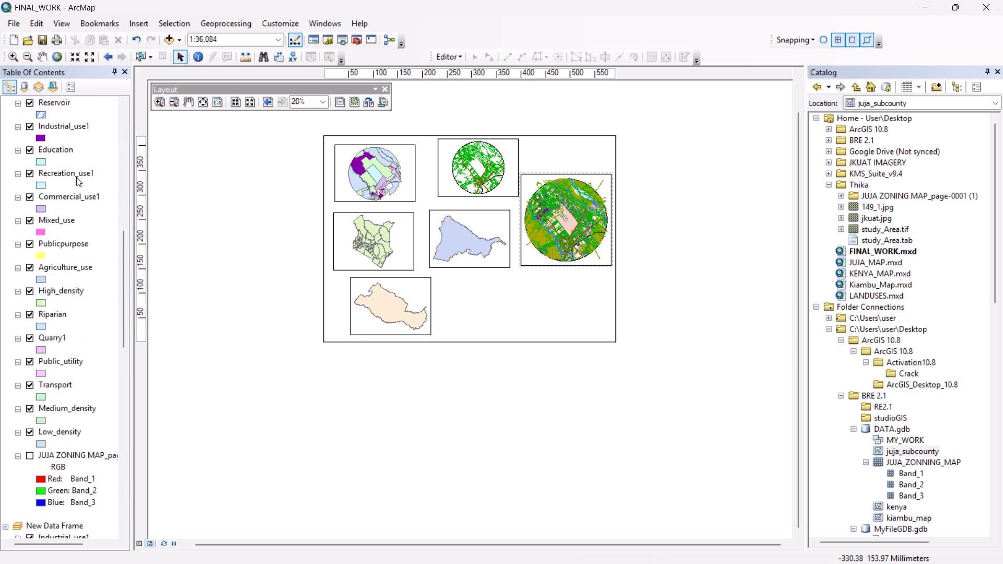
# Examine the layers listed under the Layers, New Data Frame and New Data Frame 2 data frames.
pyautogui.scroll(-6, 76, 177)
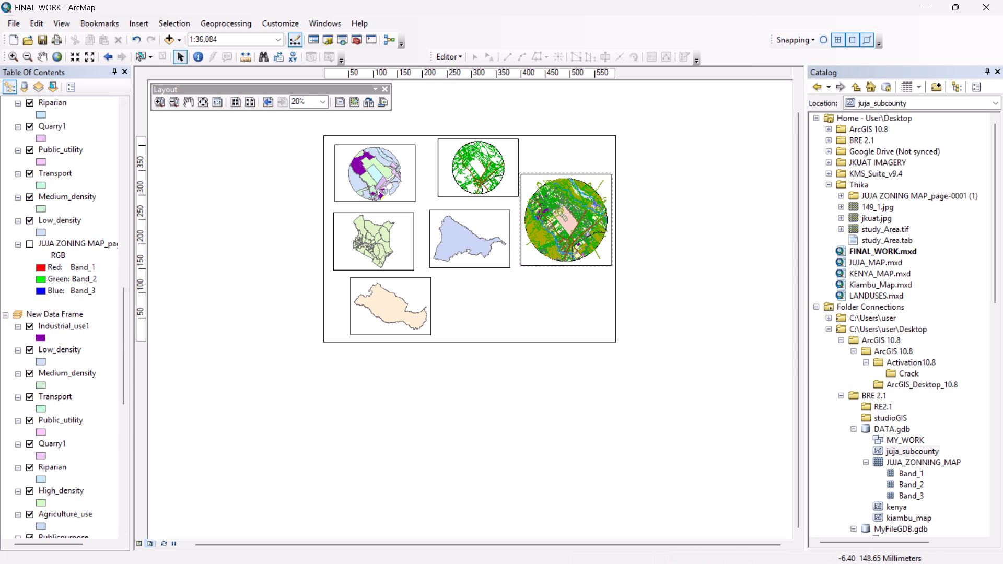
pyautogui.scroll(-9, 65, 314)
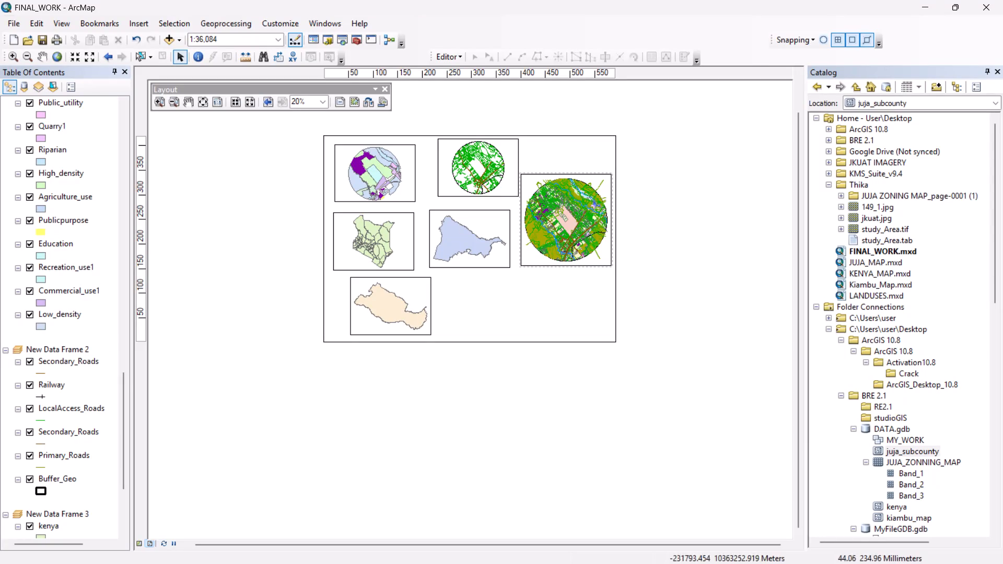
pyautogui.click(87, 350)
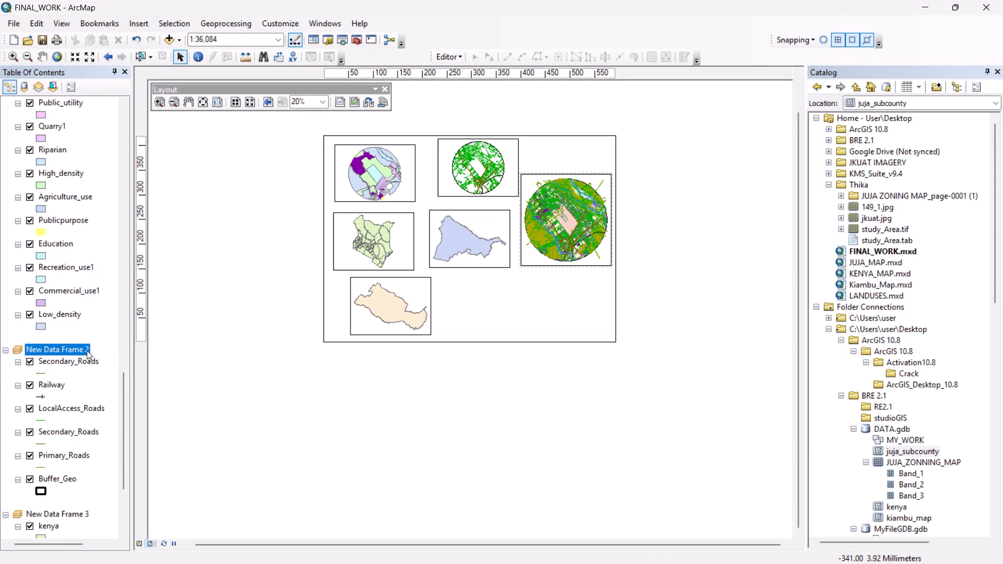
pyautogui.click(87, 350)
pyautogui.rightClick(87, 350)
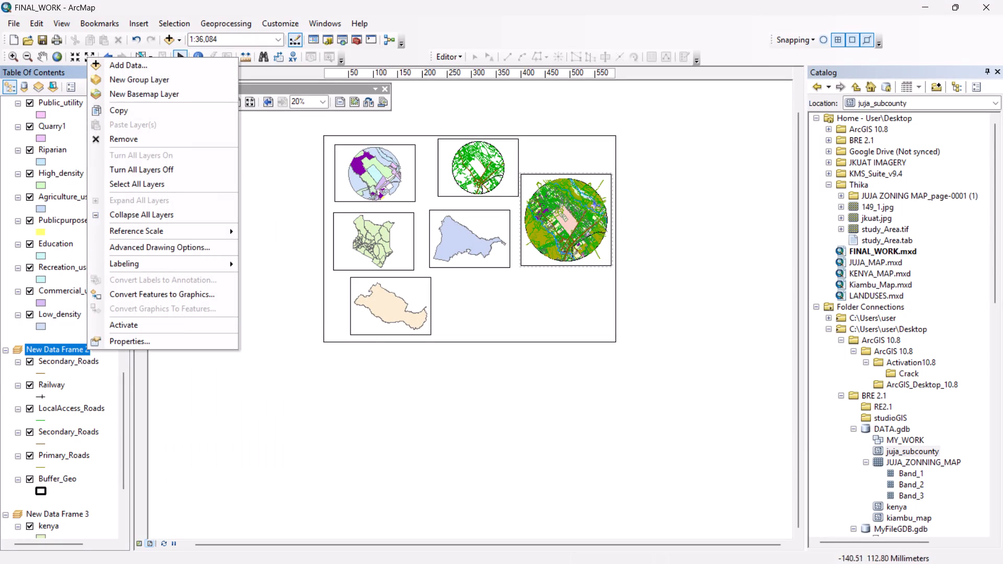
pyautogui.click(368, 426)
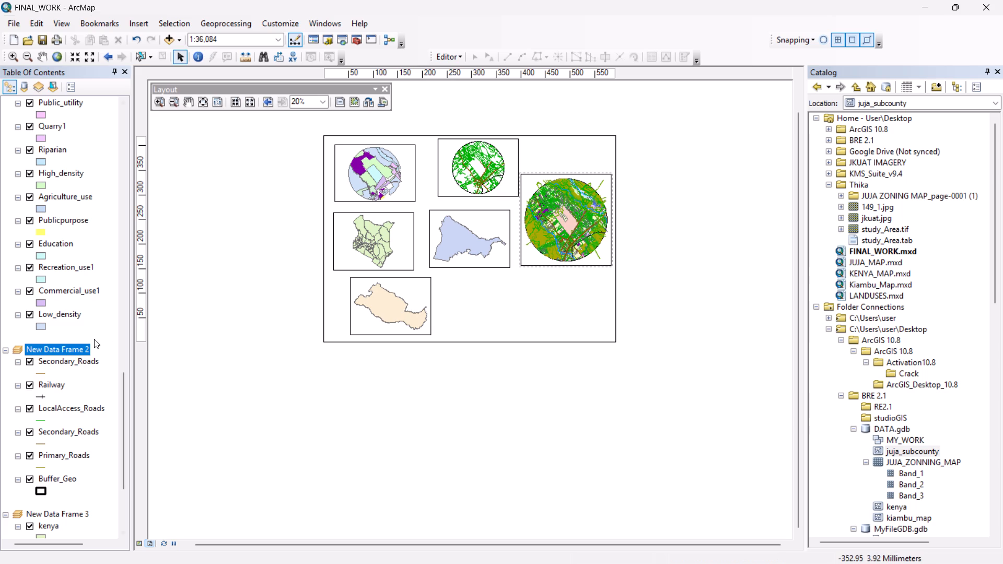
pyautogui.scroll(7, 79, 169)
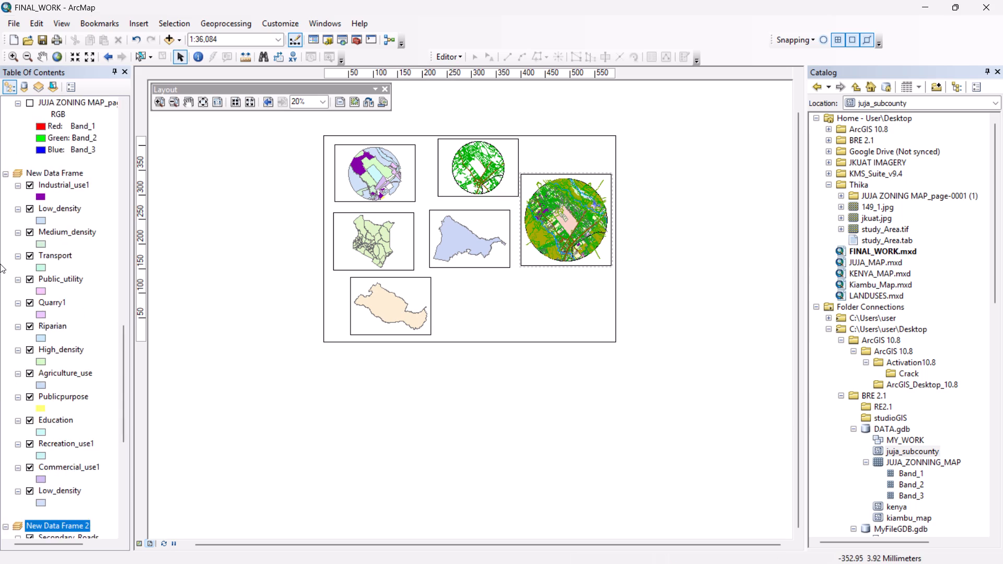
pyautogui.scroll(20, 0, 264)
pyautogui.scroll(5, 0, 264)
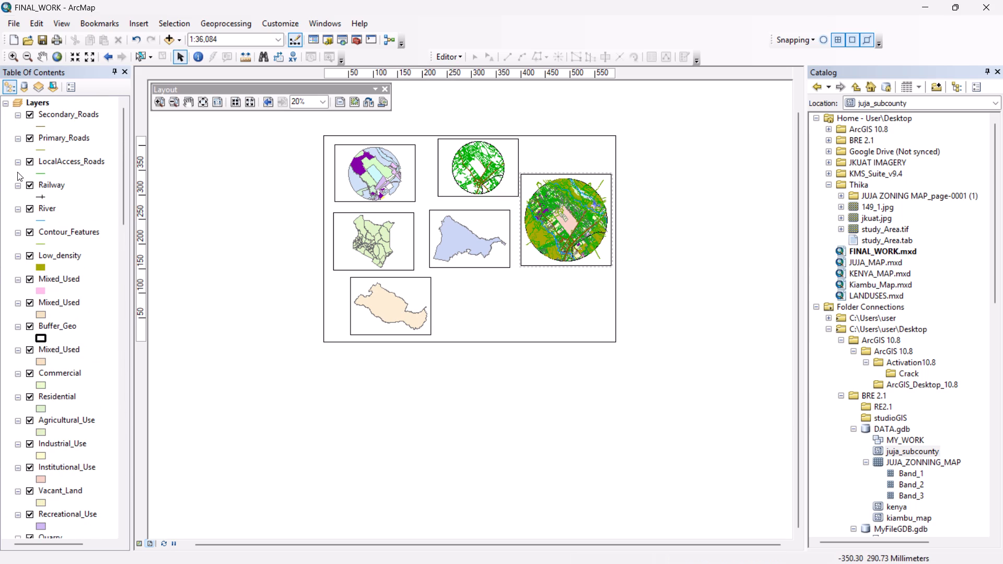
# Fit the whole page in the layout view to see all six data frames.
pyautogui.scroll(-2, 330, 357)
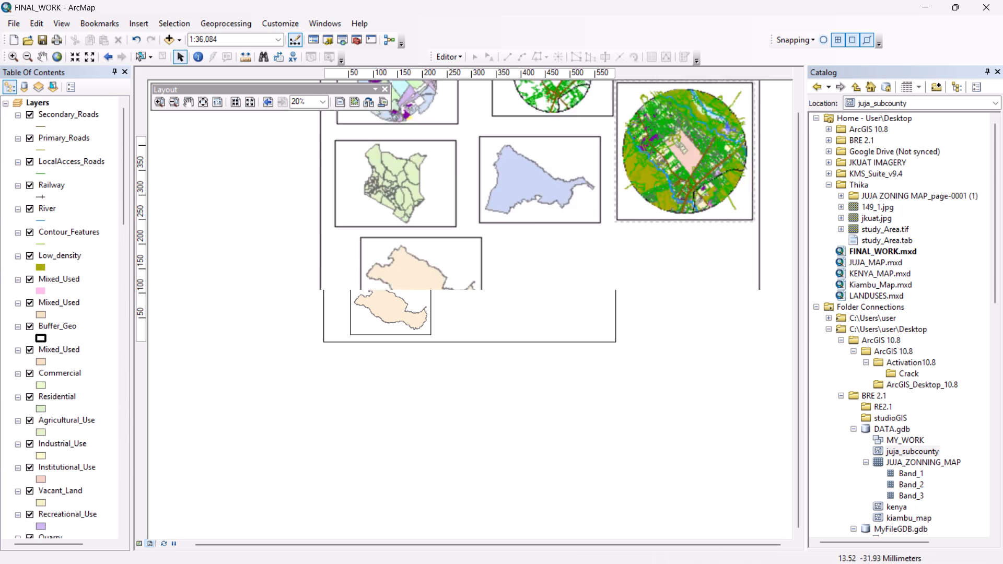
pyautogui.scroll(-12, 330, 357)
pyautogui.scroll(20, 328, 356)
pyautogui.scroll(5, 328, 356)
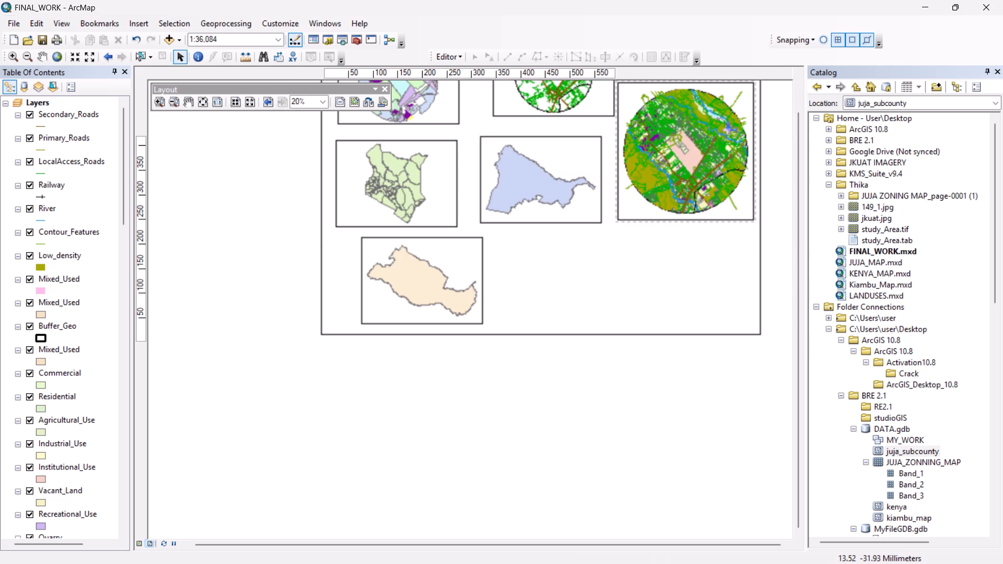
pyautogui.scroll(-20, 106, 355)
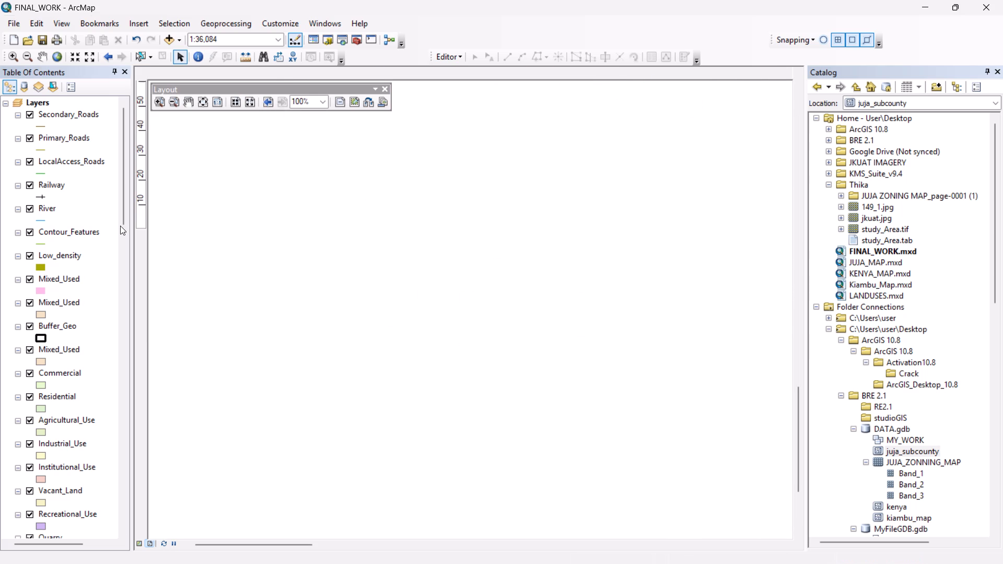
pyautogui.moveTo(122, 210); pyautogui.dragTo(111, 371)
pyautogui.scroll(8, 559, 296)
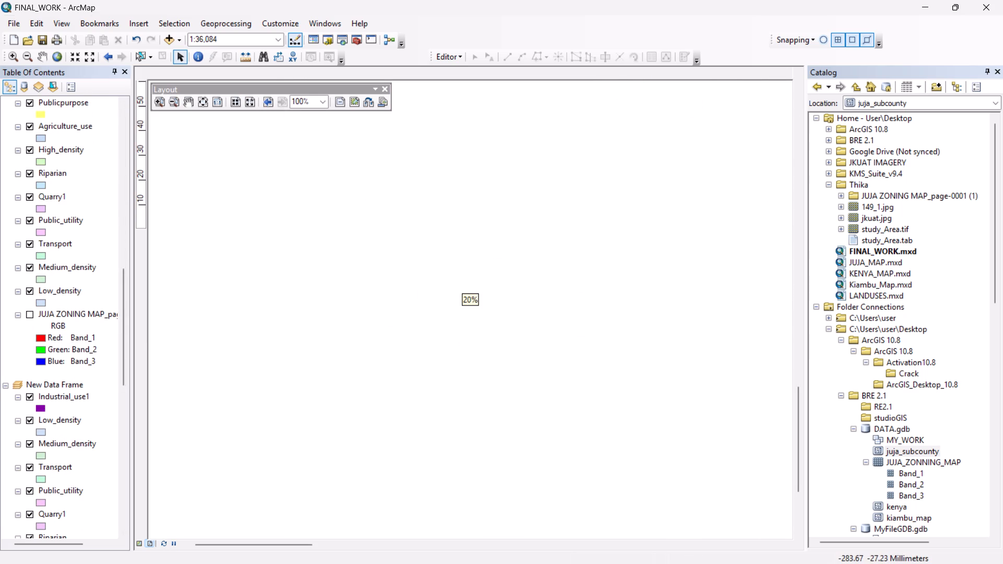
pyautogui.scroll(6, 136, 339)
pyautogui.rightClick(484, 308)
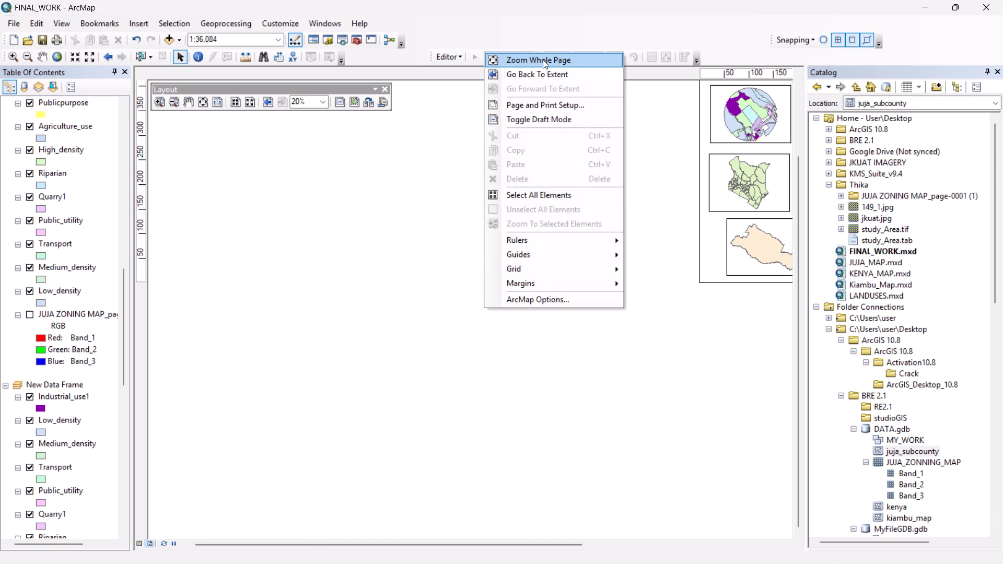
pyautogui.click(543, 60)
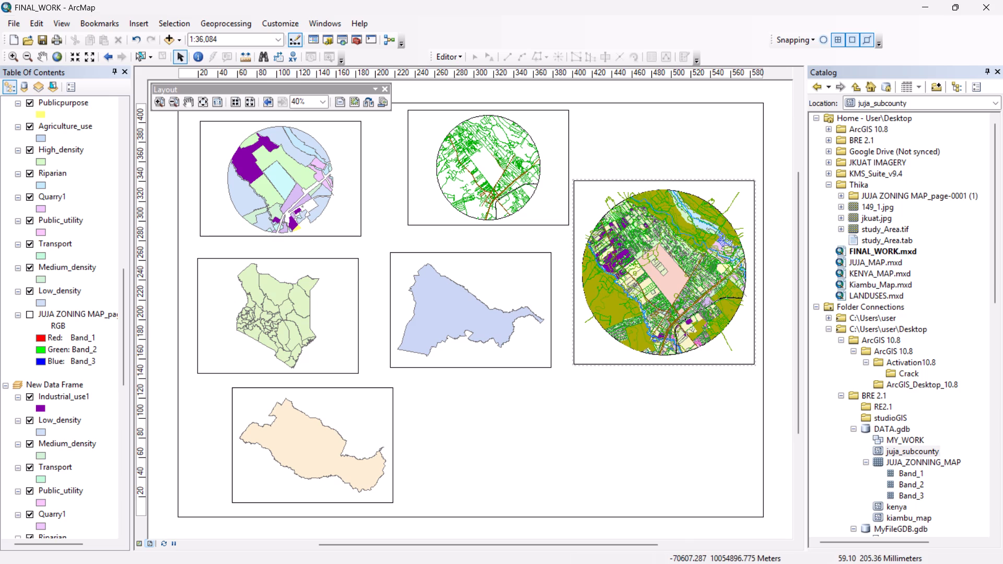
# Examine the catalog's map documents, folder connections and geodatabase contents, including DATA.gdb and the Thika folder.
pyautogui.scroll(8, 879, 191)
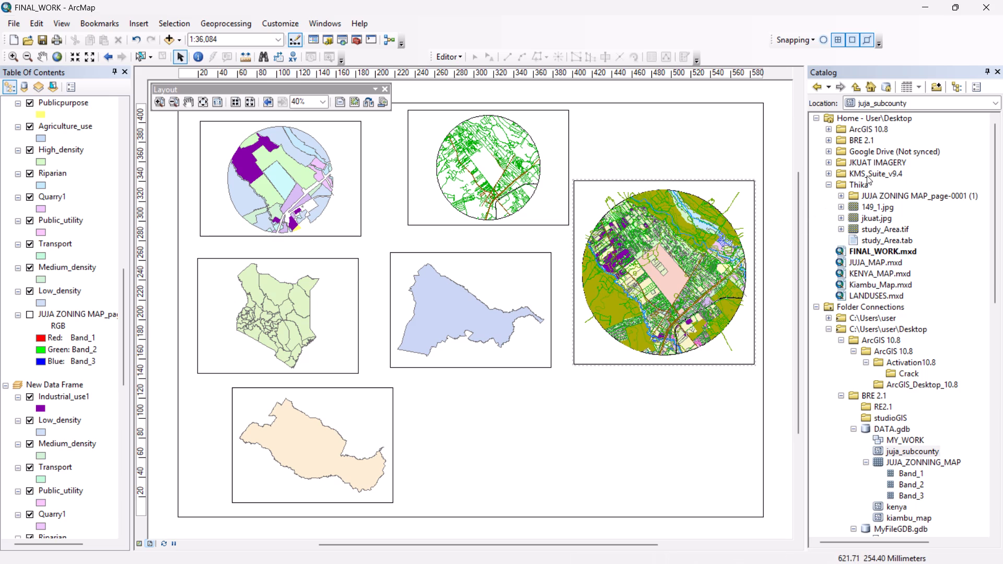
pyautogui.scroll(2, 980, 161)
pyautogui.scroll(-13, 864, 208)
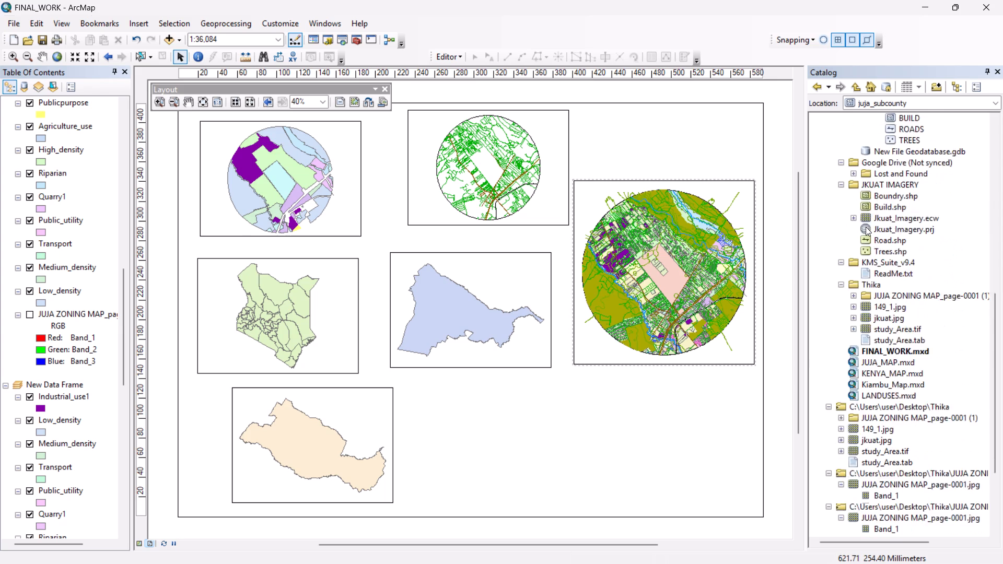
pyautogui.scroll(-5, 866, 227)
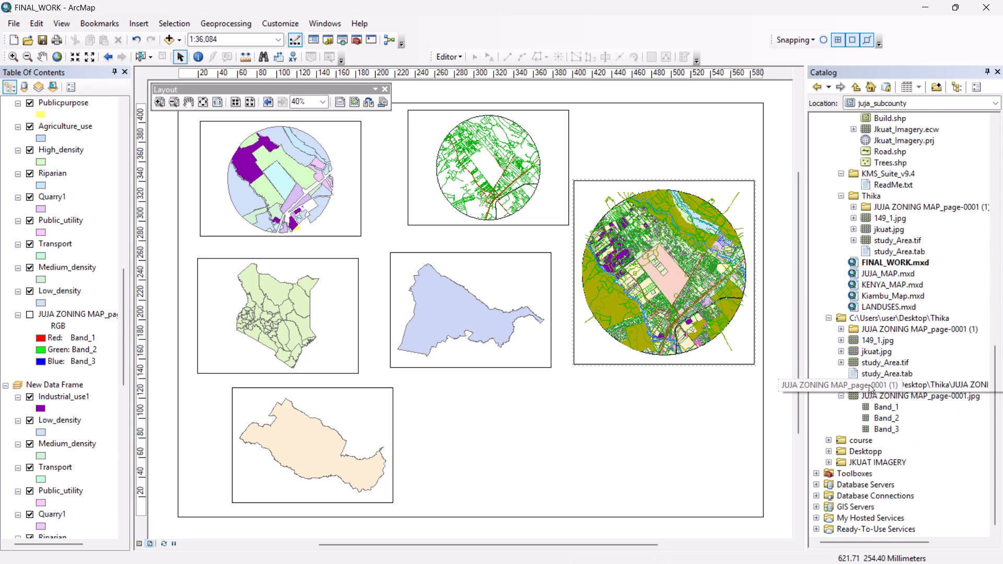
pyautogui.scroll(10, 888, 362)
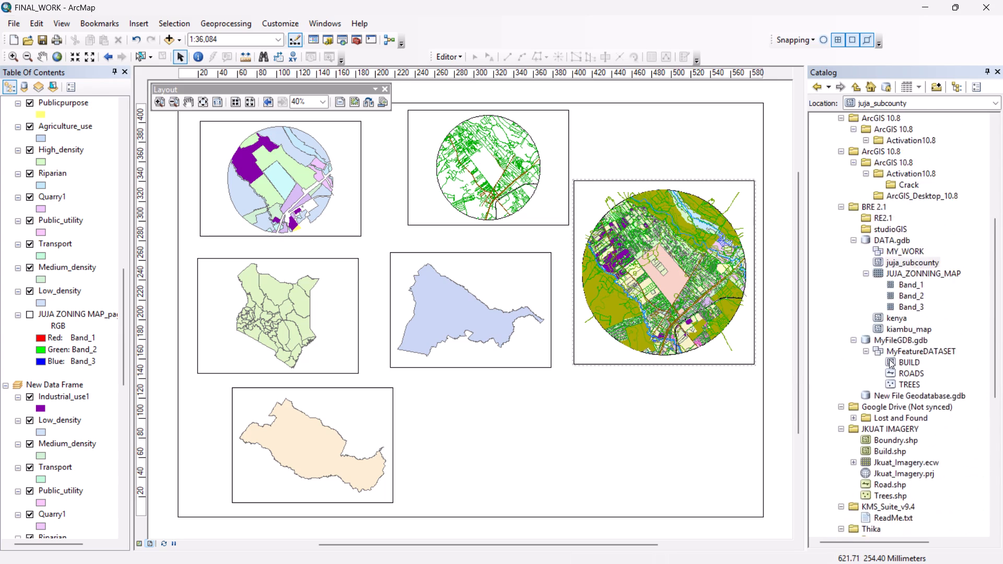
pyautogui.scroll(3, 889, 359)
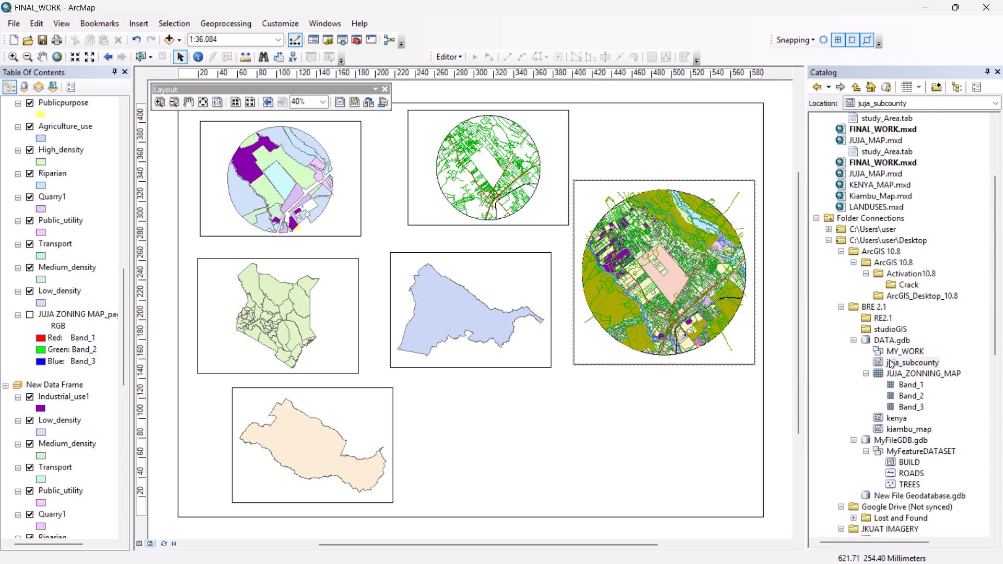
pyautogui.scroll(6, 889, 359)
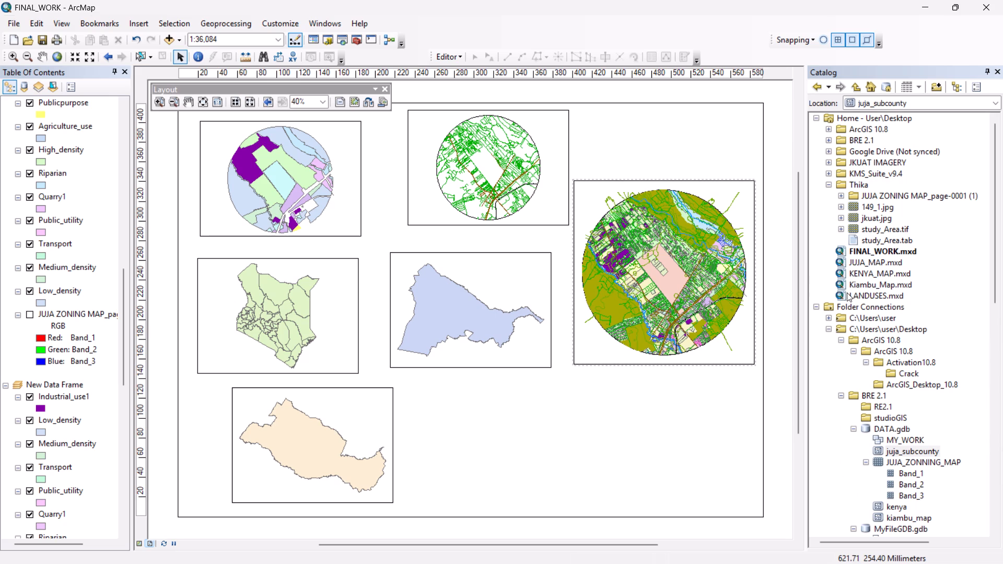
pyautogui.scroll(1, 847, 292)
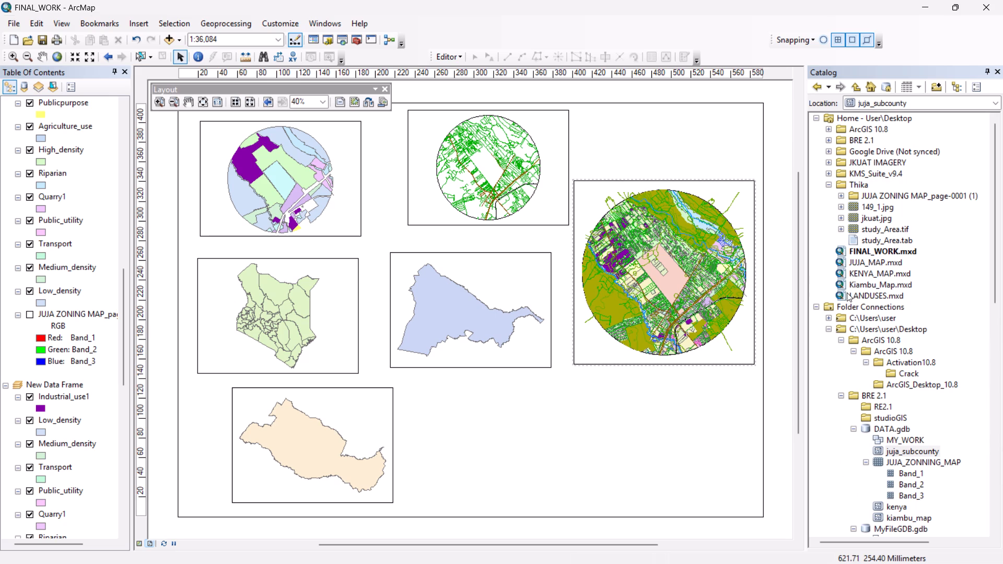
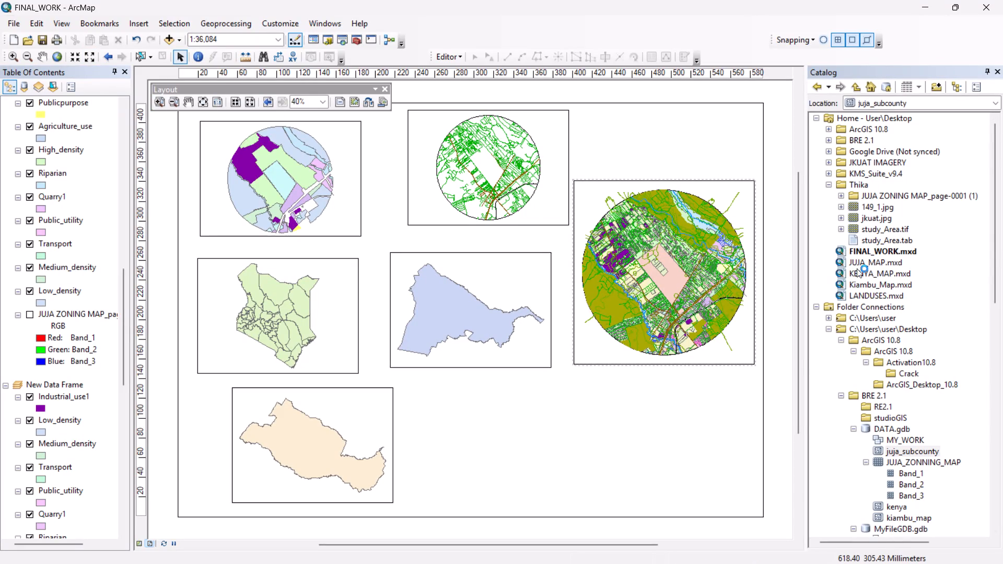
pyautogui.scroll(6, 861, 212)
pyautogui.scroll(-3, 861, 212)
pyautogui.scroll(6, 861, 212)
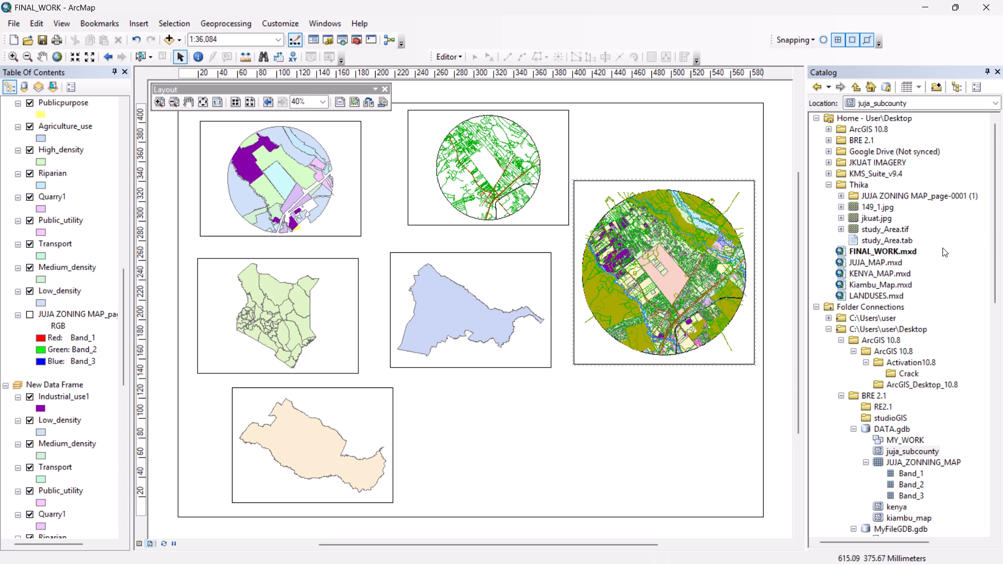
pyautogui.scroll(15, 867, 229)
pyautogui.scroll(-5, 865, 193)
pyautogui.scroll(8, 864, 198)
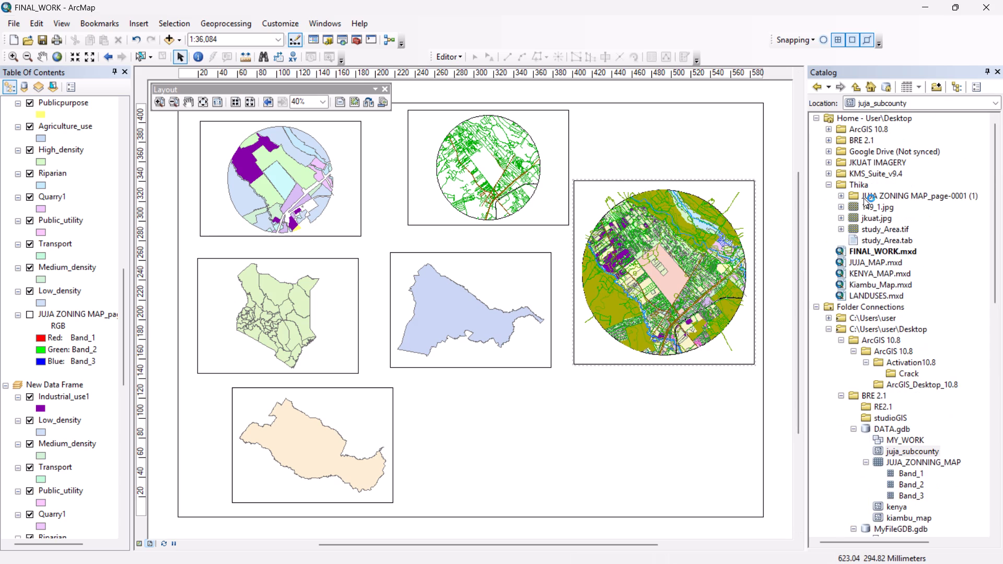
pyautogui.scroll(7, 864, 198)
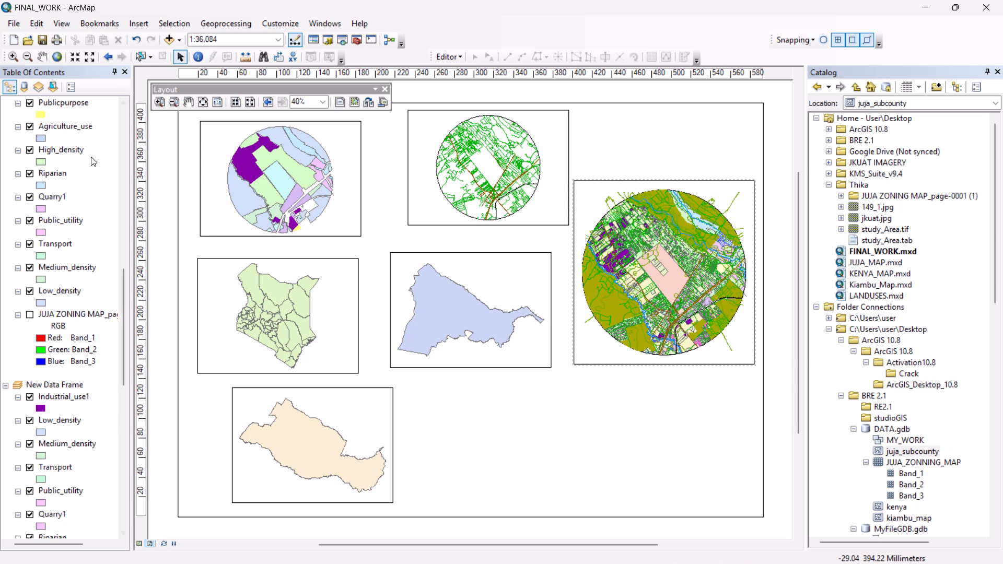
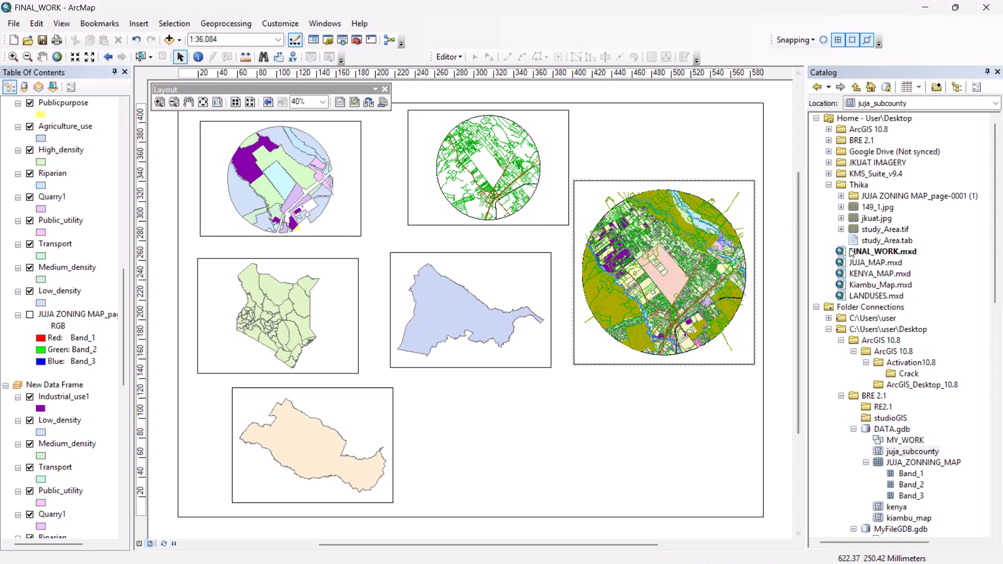
# Look through the Catalog's home folder and folder connections, expanding the ArcGIS 10.8 folders, to review the available map documents and data.
pyautogui.scroll(3, 853, 245)
pyautogui.click(827, 128)
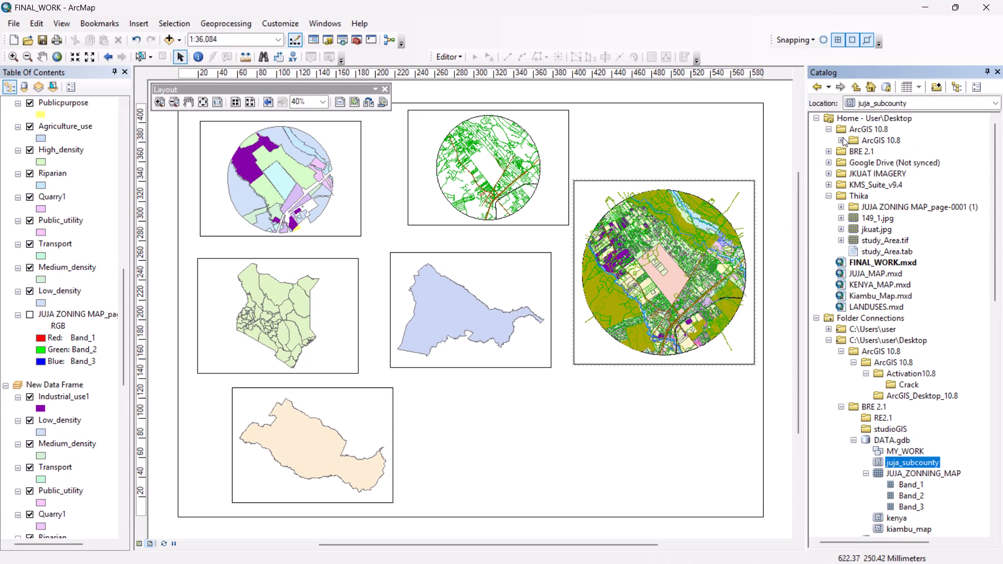
pyautogui.scroll(9, 843, 175)
pyautogui.scroll(-15, 876, 148)
pyautogui.scroll(-14, 876, 149)
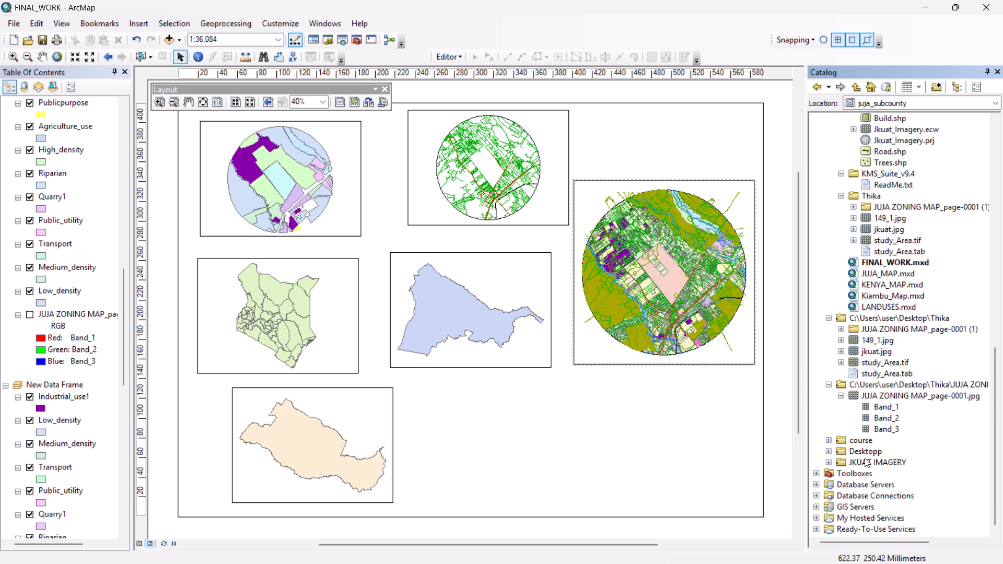
pyautogui.scroll(18, 882, 401)
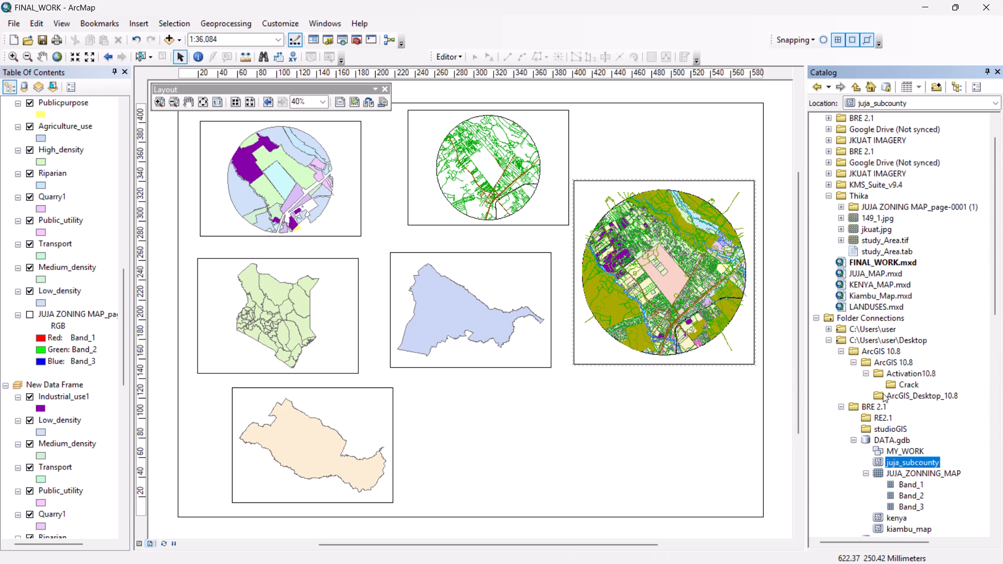
pyautogui.scroll(4, 883, 393)
pyautogui.click(841, 140)
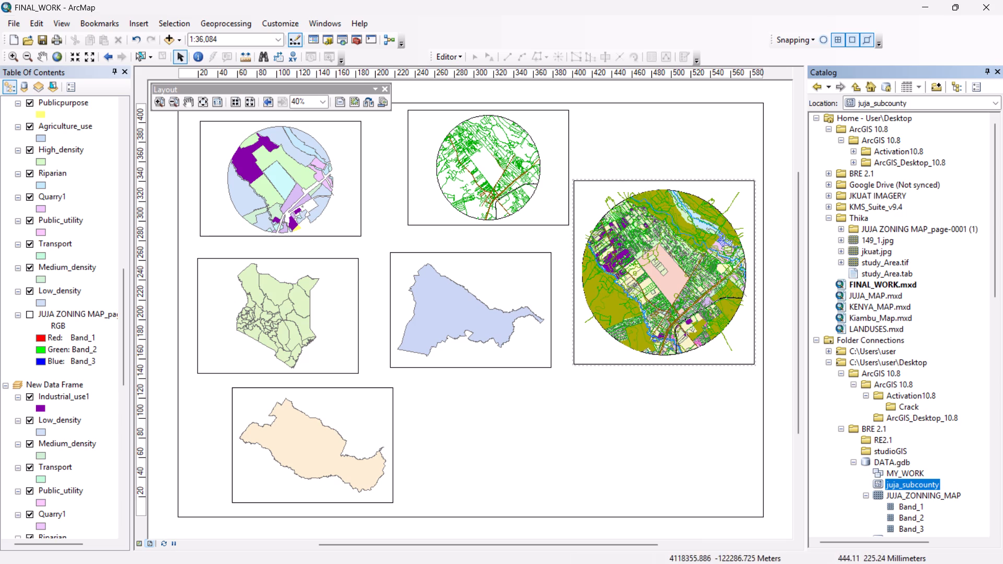
pyautogui.scroll(-4, 859, 277)
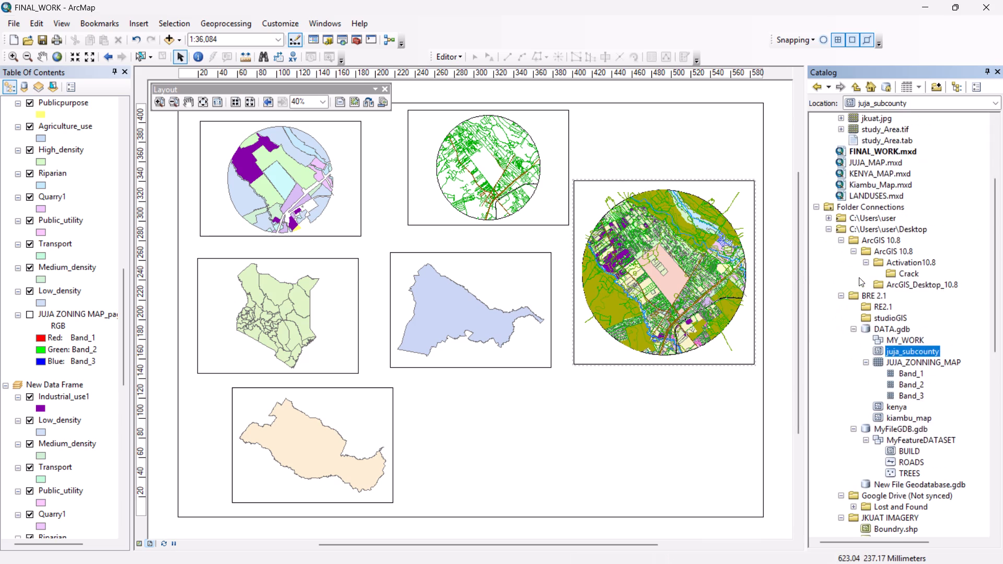
pyautogui.scroll(-10, 859, 277)
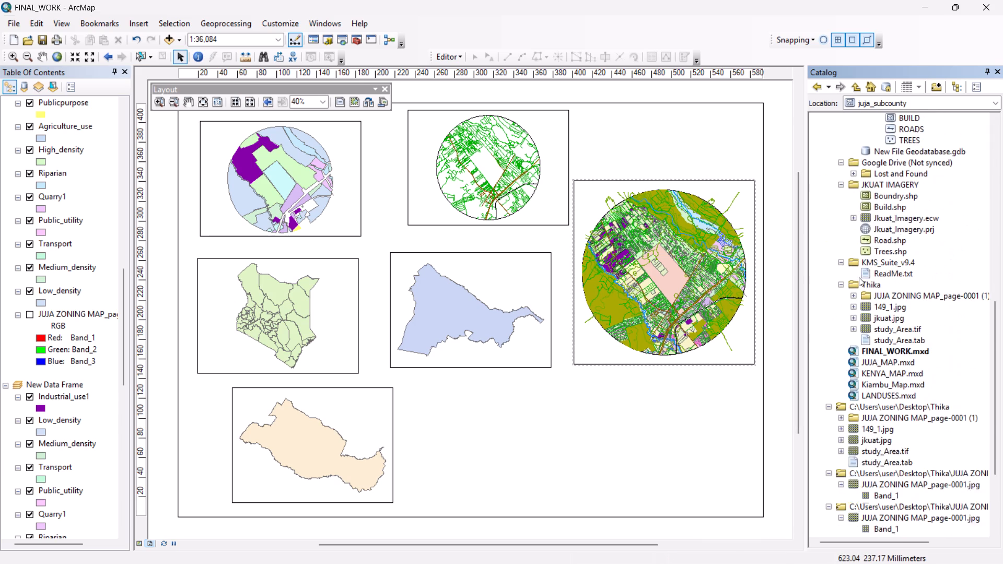
pyautogui.scroll(-4, 859, 277)
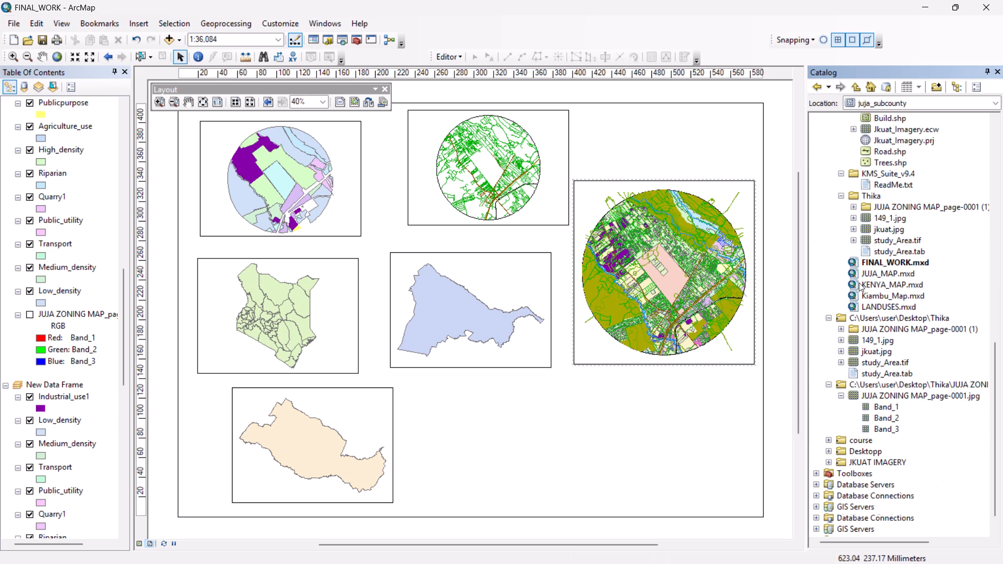
pyautogui.scroll(-5, 861, 299)
pyautogui.scroll(2, 905, 427)
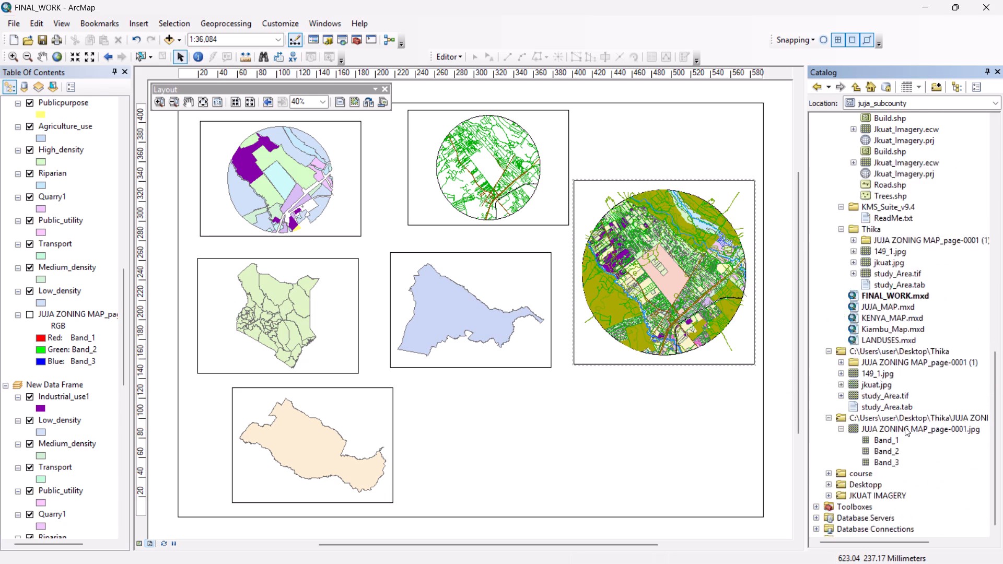
pyautogui.scroll(14, 905, 427)
pyautogui.scroll(17, 905, 427)
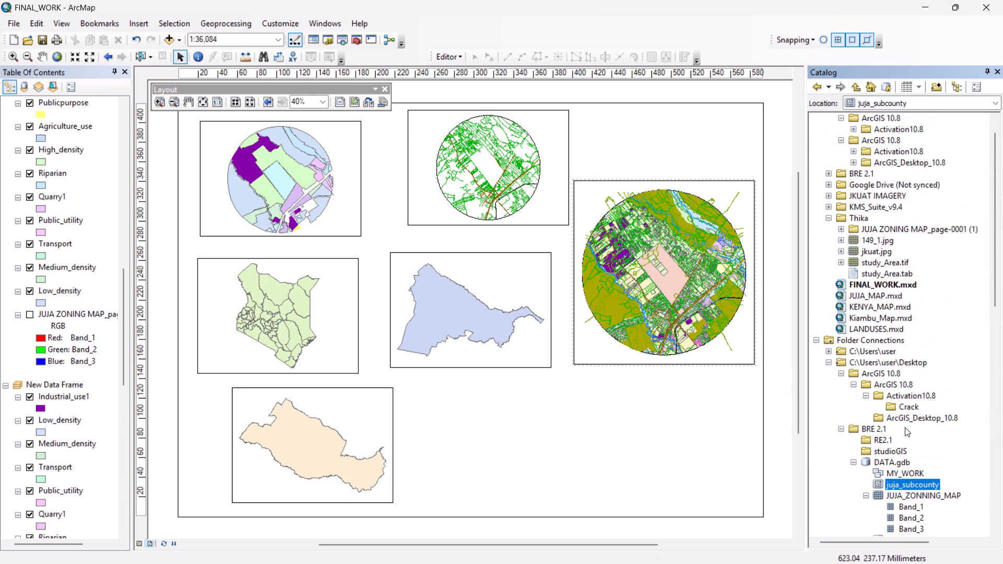
pyautogui.scroll(7, 905, 427)
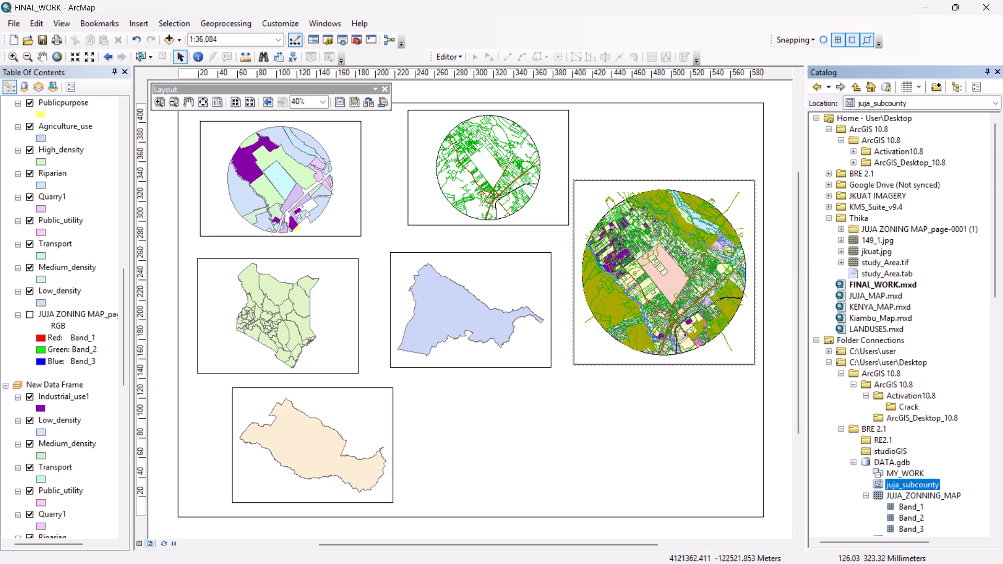
# Rename the data frame New Data Frame, which holds the zoning layers such as Industrial_use1, as LANDUSE.
pyautogui.scroll(-1, 126, 356)
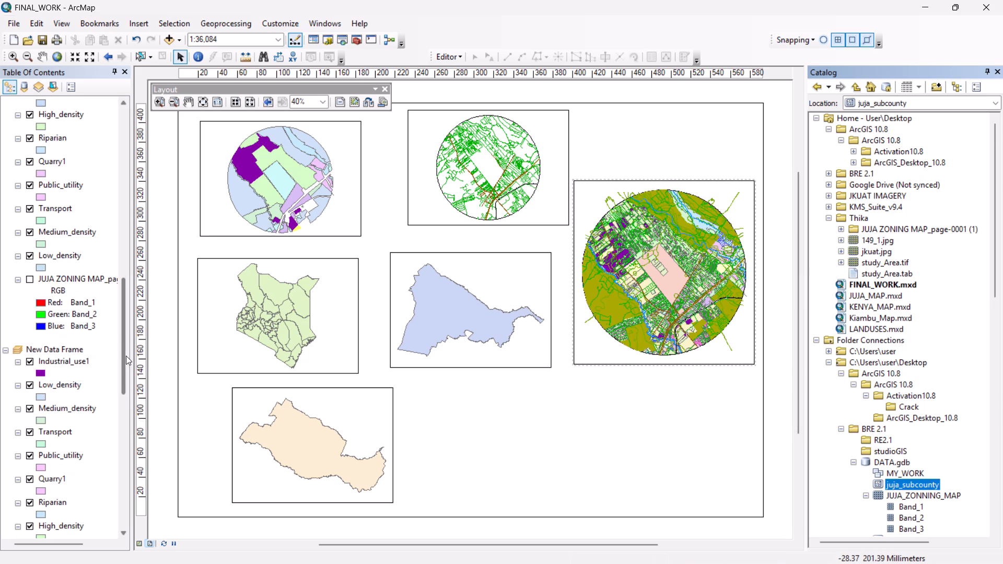
pyautogui.scroll(-1, 126, 356)
pyautogui.click(75, 311)
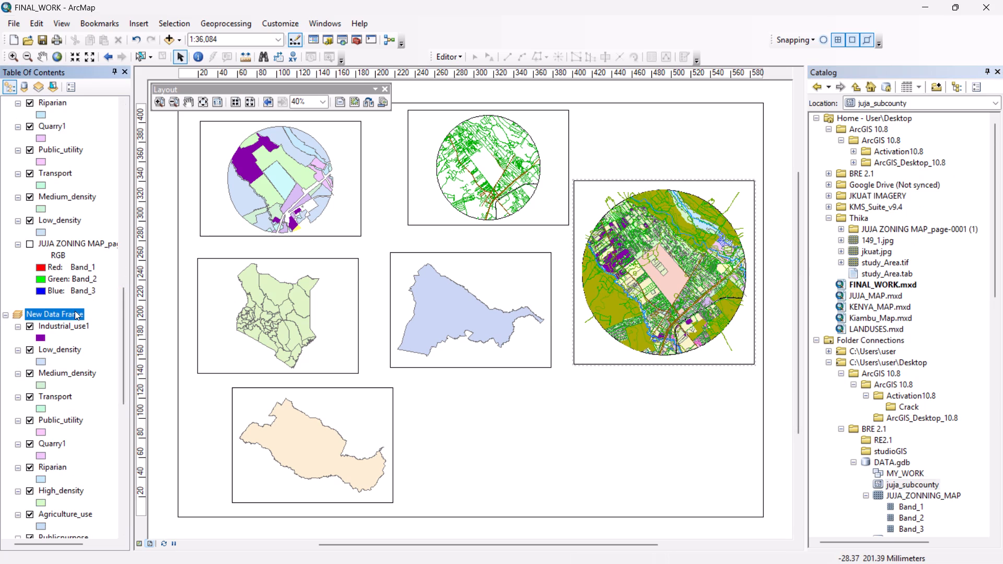
pyautogui.rightClick(75, 311)
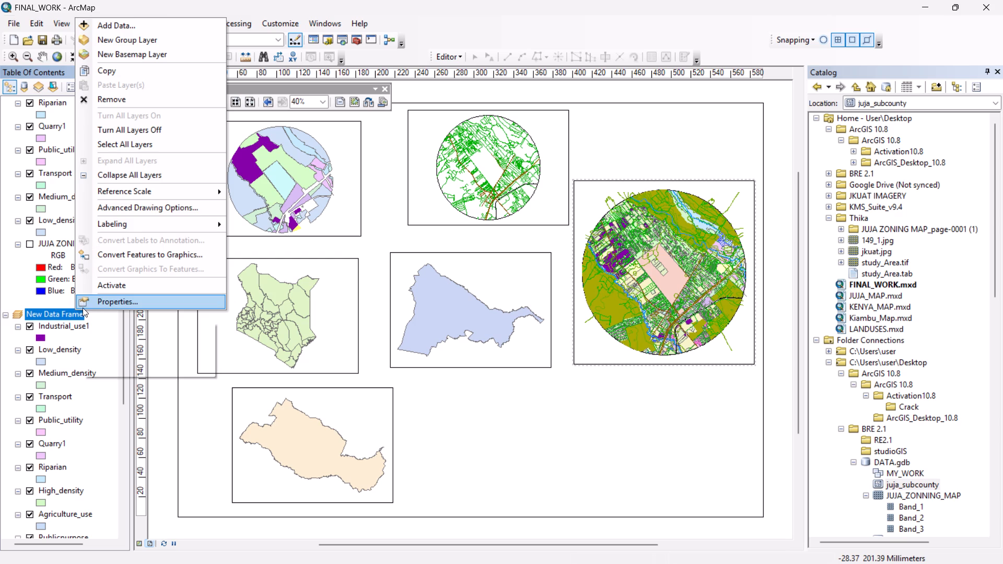
pyautogui.click(112, 327)
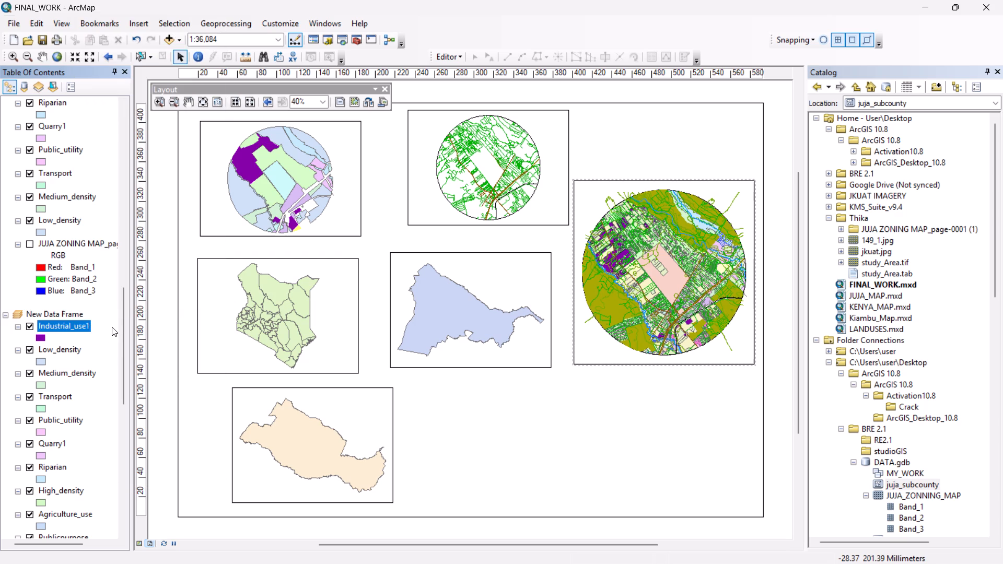
pyautogui.moveTo(90, 312); pyautogui.dragTo(85, 312)
pyautogui.click(71, 312)
pyautogui.tripleClick(74, 313)
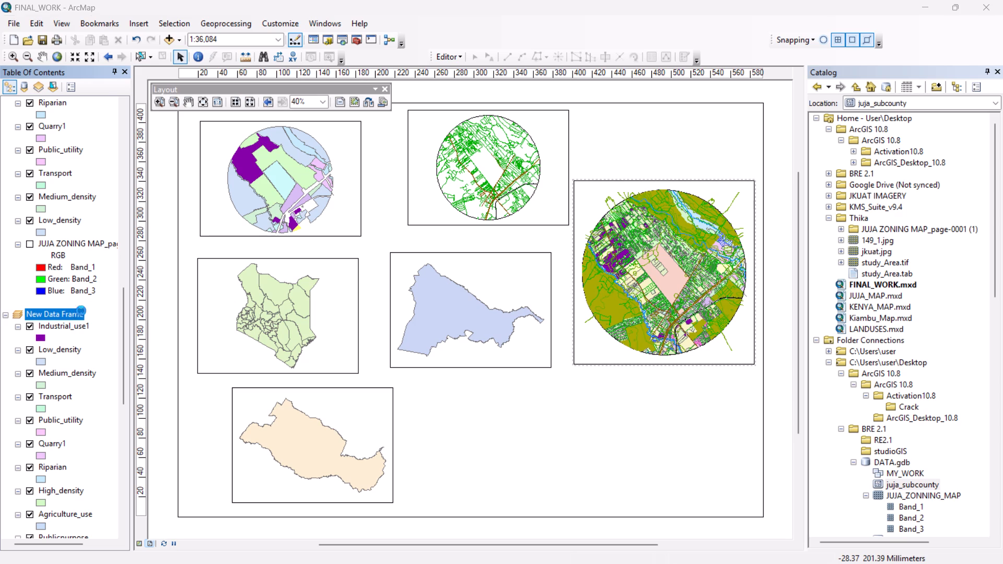
pyautogui.click(79, 313)
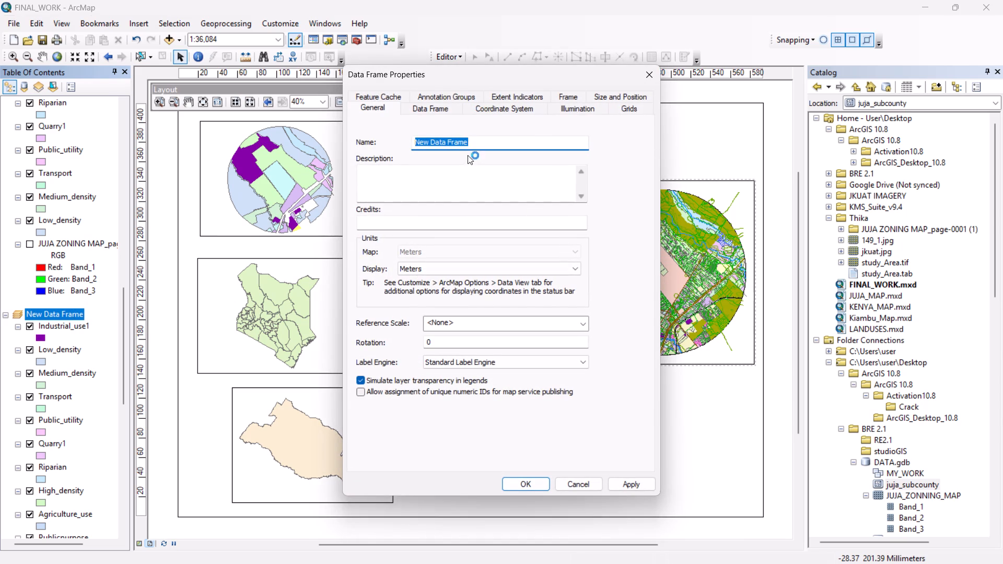
pyautogui.click(473, 143)
pyautogui.click(473, 142)
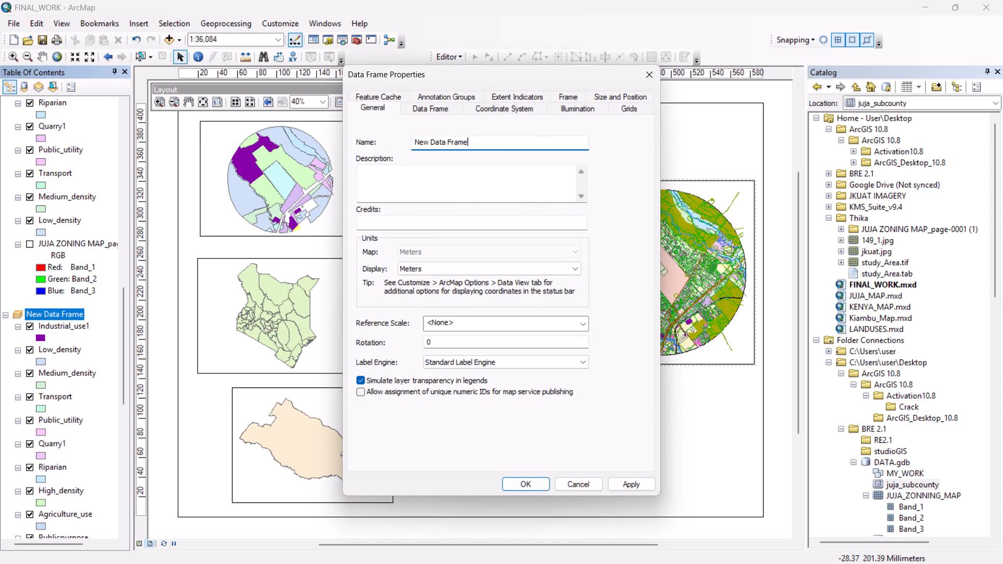
pyautogui.press('BackSpace')
pyautogui.press('BackSpace')
pyautogui.press('BackSpace')
pyautogui.press('BackSpace')
pyautogui.press('BackSpace')
pyautogui.press('BackSpace')
pyautogui.press('BackSpace')
pyautogui.press('BackSpace')
pyautogui.press('BackSpace')
pyautogui.press('BackSpace')
pyautogui.press('BackSpace')
pyautogui.press('BackSpace')
pyautogui.press('BackSpace')
pyautogui.press('BackSpace')
pyautogui.press('BackSpace')
pyautogui.press('BackSpace')
pyautogui.press('BackSpace')
pyautogui.press('BackSpace')
pyautogui.press('BackSpace')
pyautogui.press('BackSpace')
pyautogui.hotkey('shift', 'l')
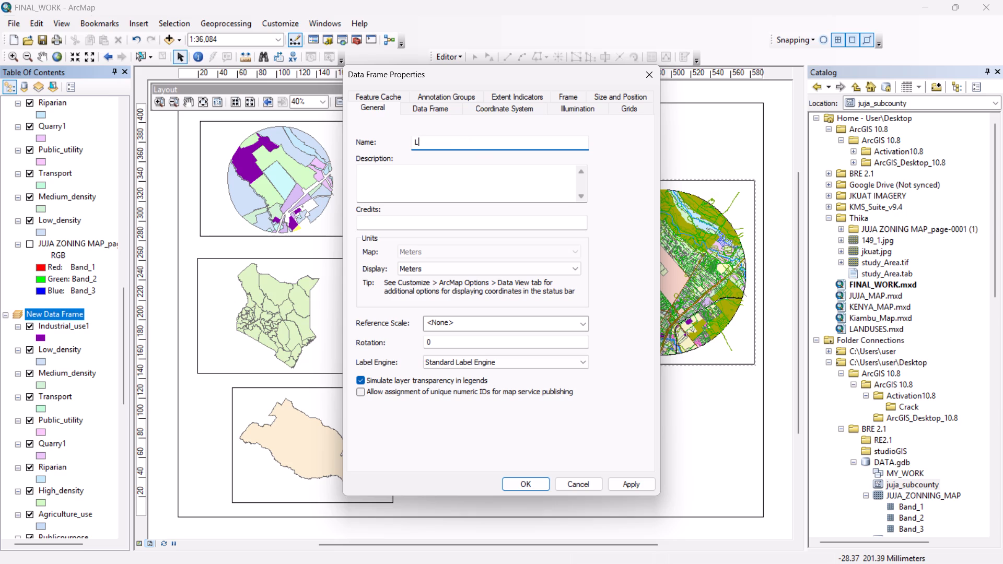
pyautogui.hotkey('shift', 'a')
pyautogui.write('NDUSE')
pyautogui.click(631, 482)
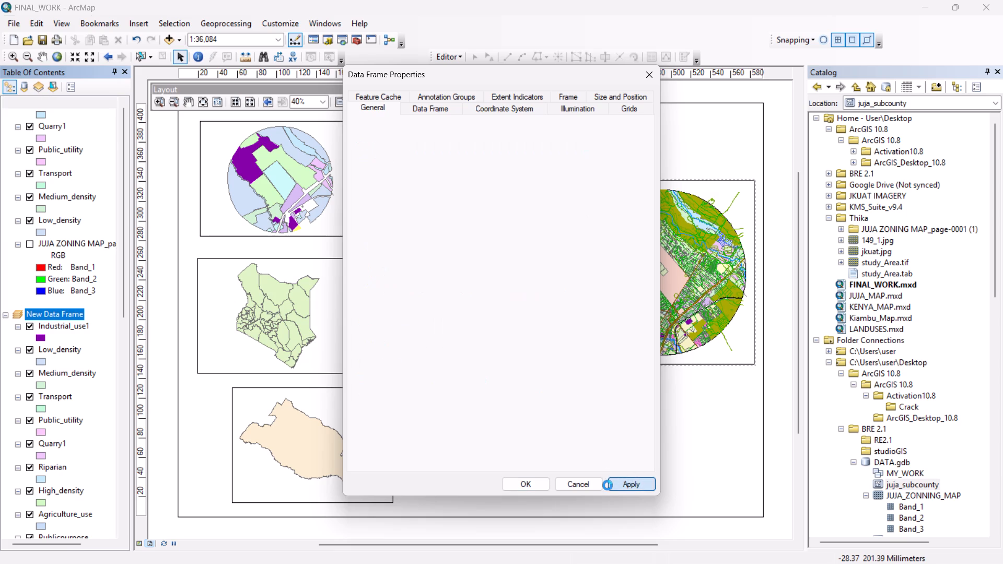
pyautogui.click(532, 480)
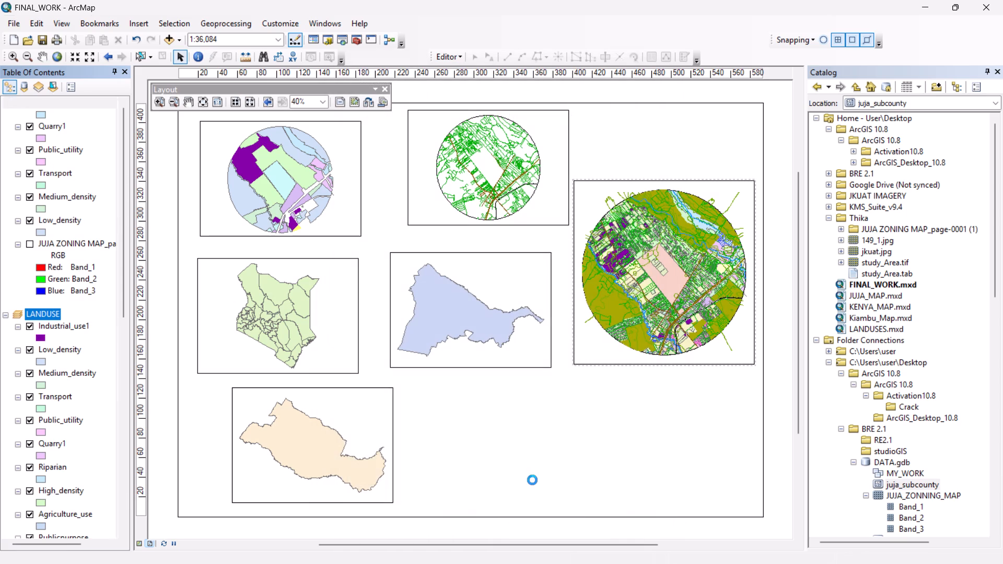
# Rename New Data Frame 2, which holds the road and railway layers, as ACCESSIBILITY.
pyautogui.scroll(-3, 92, 342)
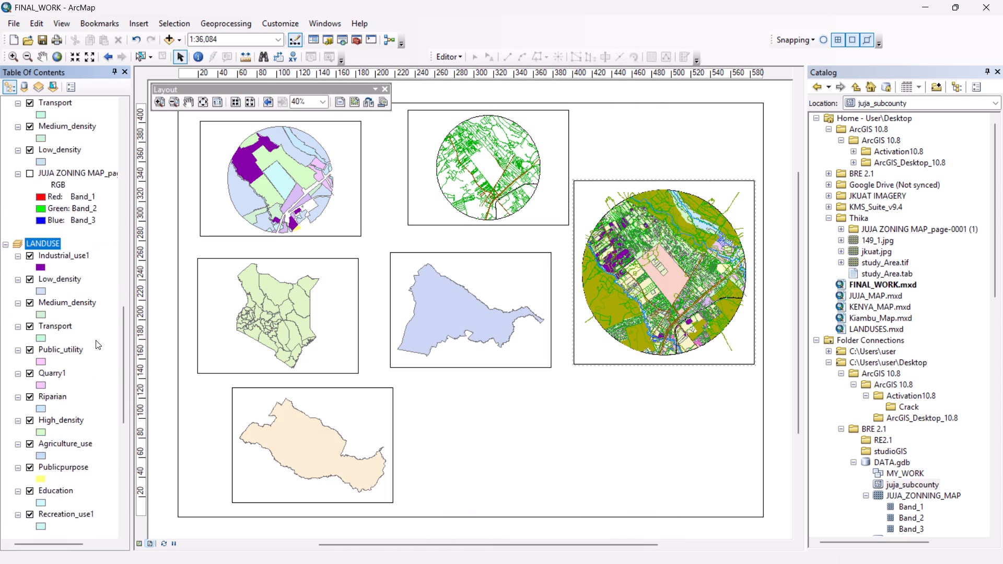
pyautogui.scroll(-6, 96, 340)
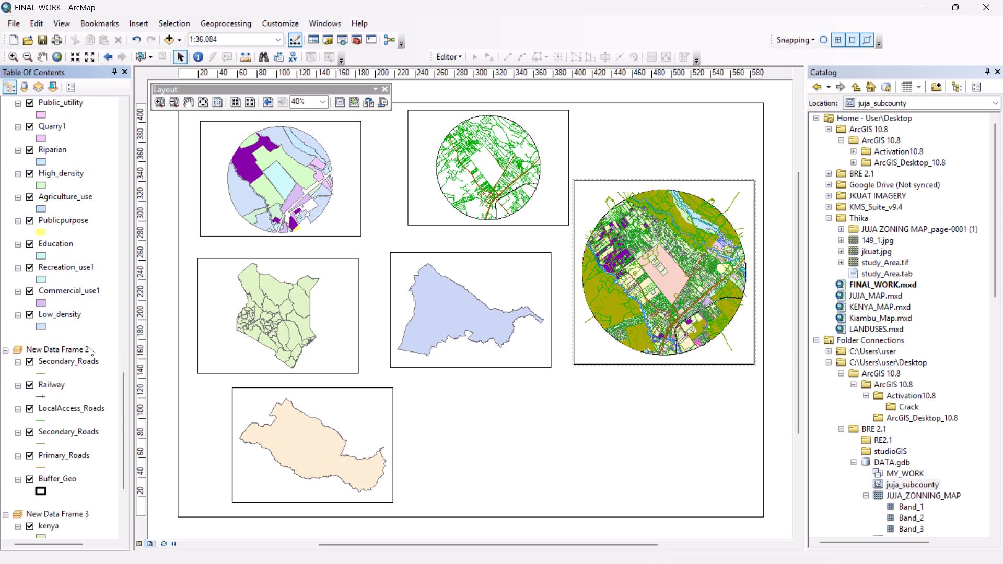
pyautogui.click(85, 349)
pyautogui.click(88, 349)
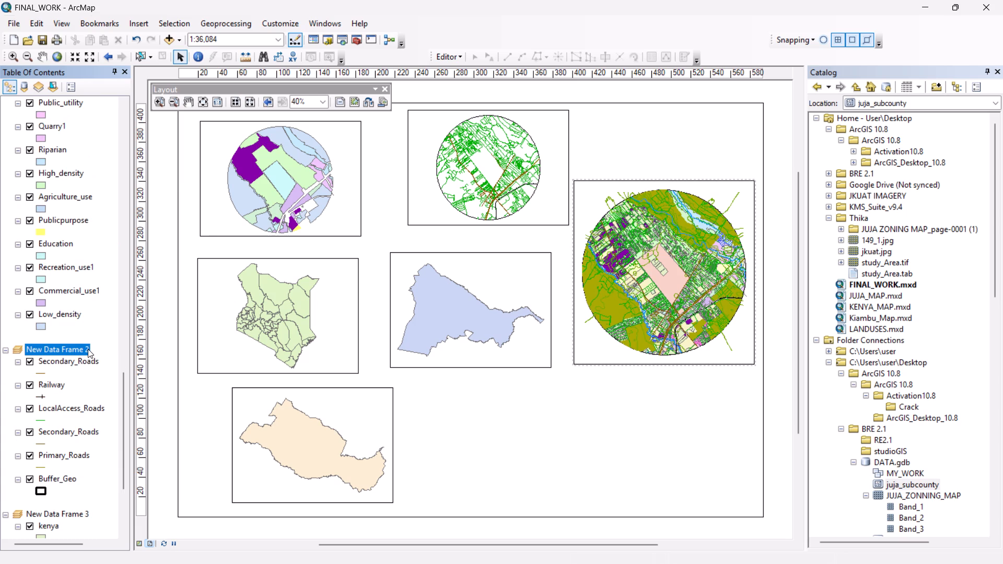
pyautogui.click(94, 348)
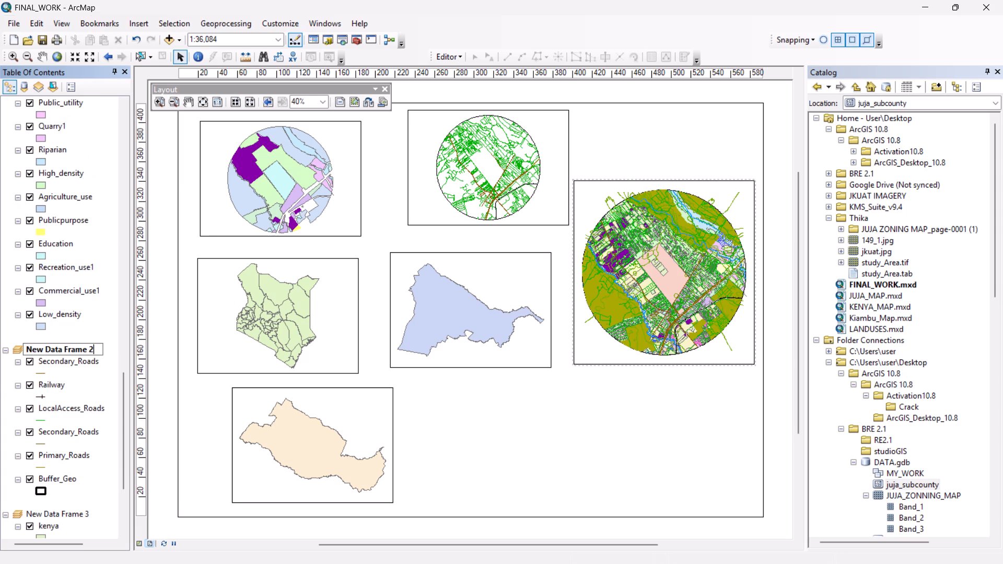
pyautogui.press('BackSpace')
pyautogui.press('BackSpace')
pyautogui.press('BackSpace')
pyautogui.press('BackSpace')
pyautogui.press('BackSpace')
pyautogui.press('BackSpace')
pyautogui.press('BackSpace')
pyautogui.press('BackSpace')
pyautogui.press('BackSpace')
pyautogui.press('BackSpace')
pyautogui.press('BackSpace')
pyautogui.press('BackSpace')
pyautogui.press('BackSpace')
pyautogui.press('BackSpace')
pyautogui.press('BackSpace')
pyautogui.press('BackSpace')
pyautogui.press('BackSpace')
pyautogui.press('BackSpace')
pyautogui.press('BackSpace')
pyautogui.press('BackSpace')
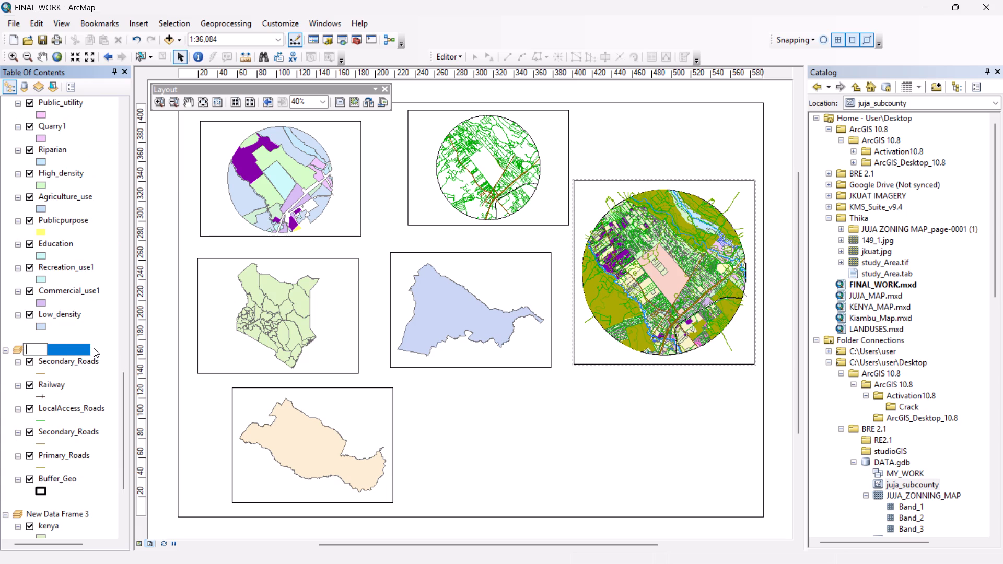
pyautogui.hotkey('shift', 'a')
pyautogui.write('CCESSIBILITY')
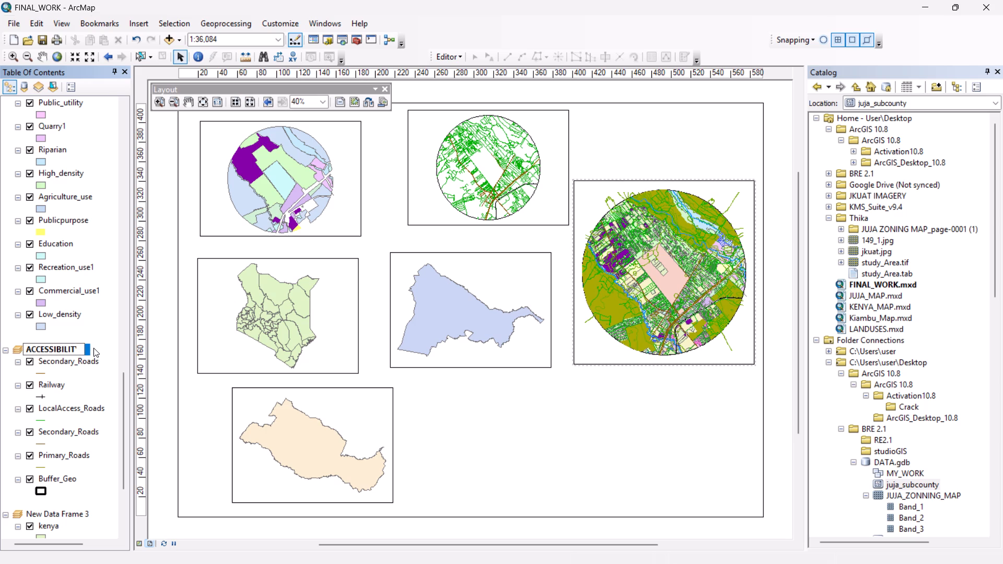
pyautogui.press('Return')
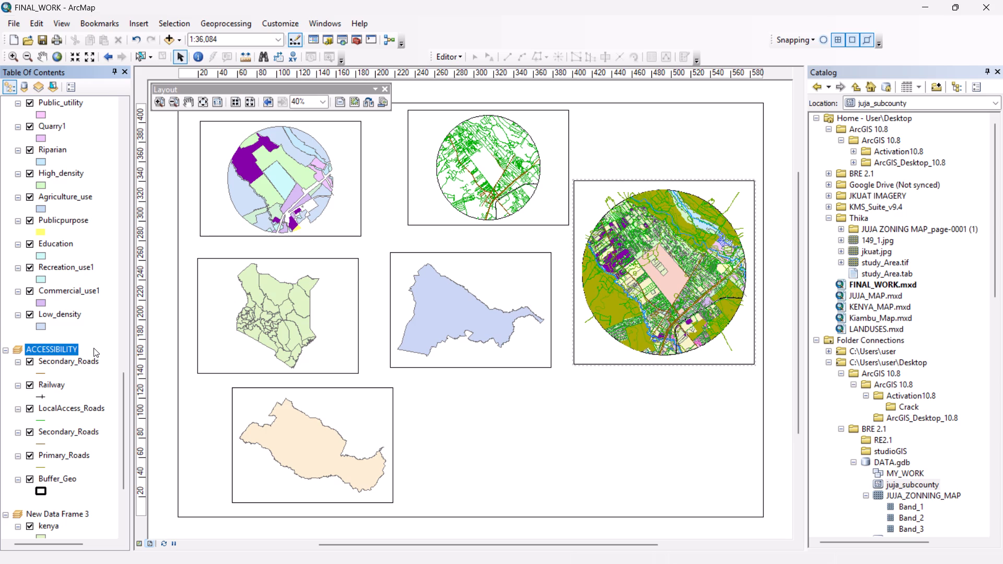
# Rename New Data Frame 3, which holds the kenya and kiambu_map layers, as KENYA.
pyautogui.scroll(-3, 94, 348)
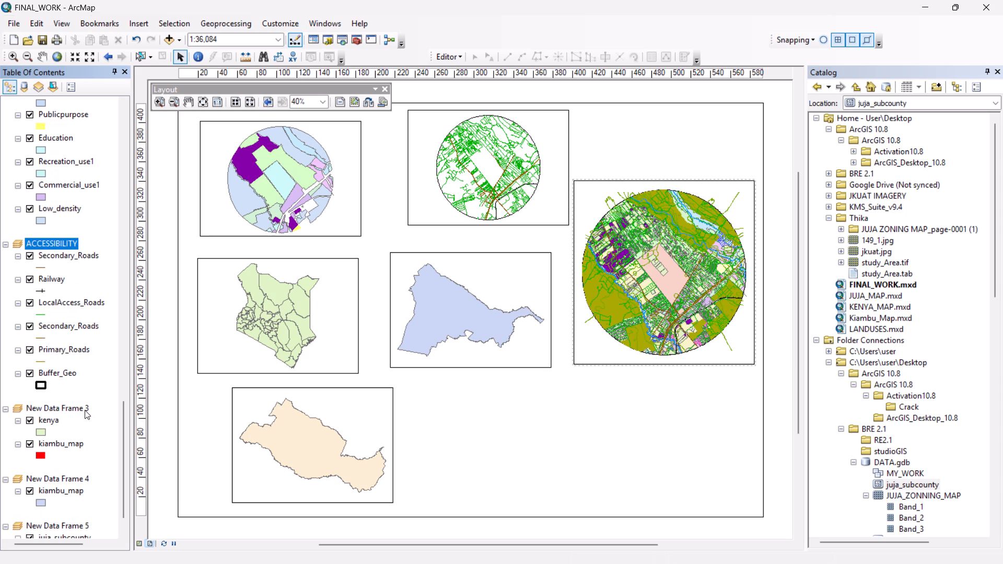
pyautogui.click(85, 405)
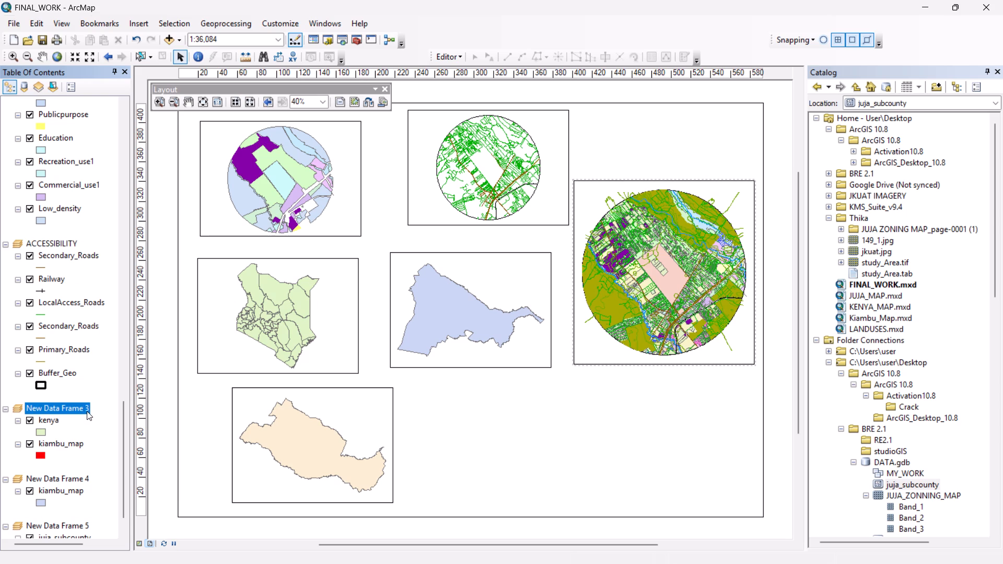
pyautogui.click(88, 409)
pyautogui.click(86, 406)
pyautogui.click(92, 404)
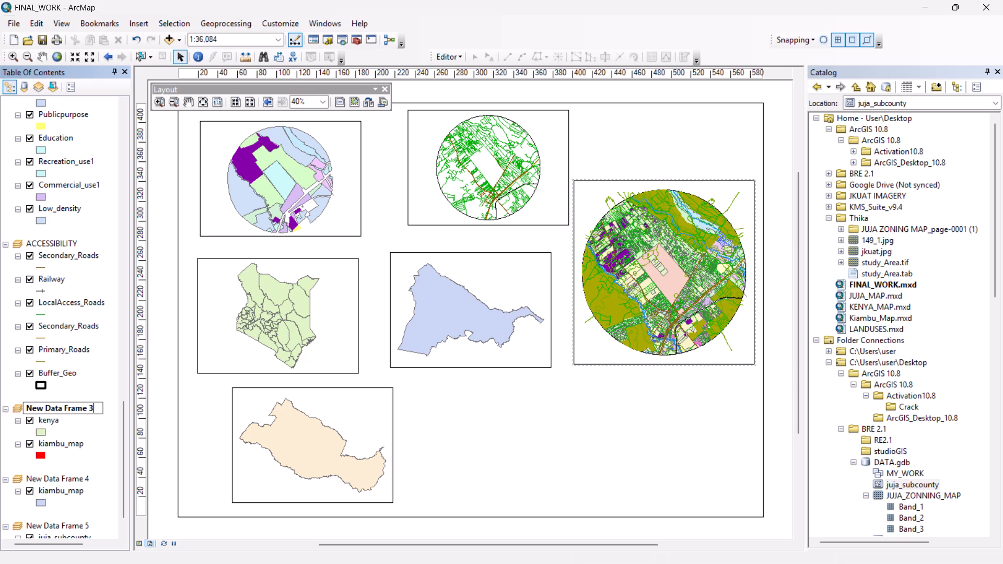
pyautogui.press('BackSpace')
pyautogui.press('BackSpace')
pyautogui.press('BackSpace')
pyautogui.press('BackSpace')
pyautogui.press('BackSpace')
pyautogui.press('BackSpace')
pyautogui.press('BackSpace')
pyautogui.press('BackSpace')
pyautogui.press('BackSpace')
pyautogui.press('BackSpace')
pyautogui.press('BackSpace')
pyautogui.press('BackSpace')
pyautogui.press('BackSpace')
pyautogui.press('BackSpace')
pyautogui.press('BackSpace')
pyautogui.press('BackSpace')
pyautogui.press('BackSpace')
pyautogui.press('BackSpace')
pyautogui.press('BackSpace')
pyautogui.press('BackSpace')
pyautogui.press('BackSpace')
pyautogui.press('BackSpace')
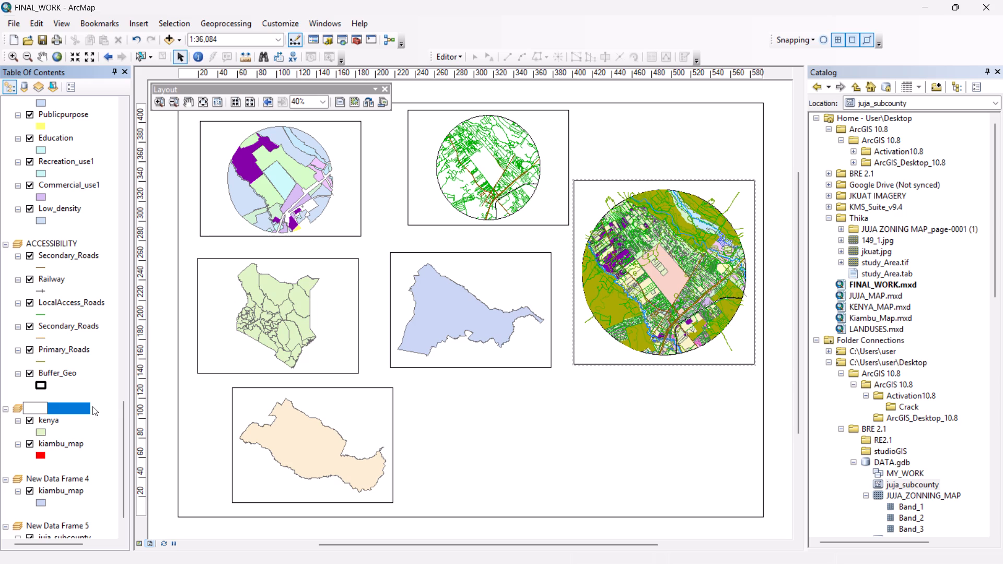
pyautogui.write('KENYA')
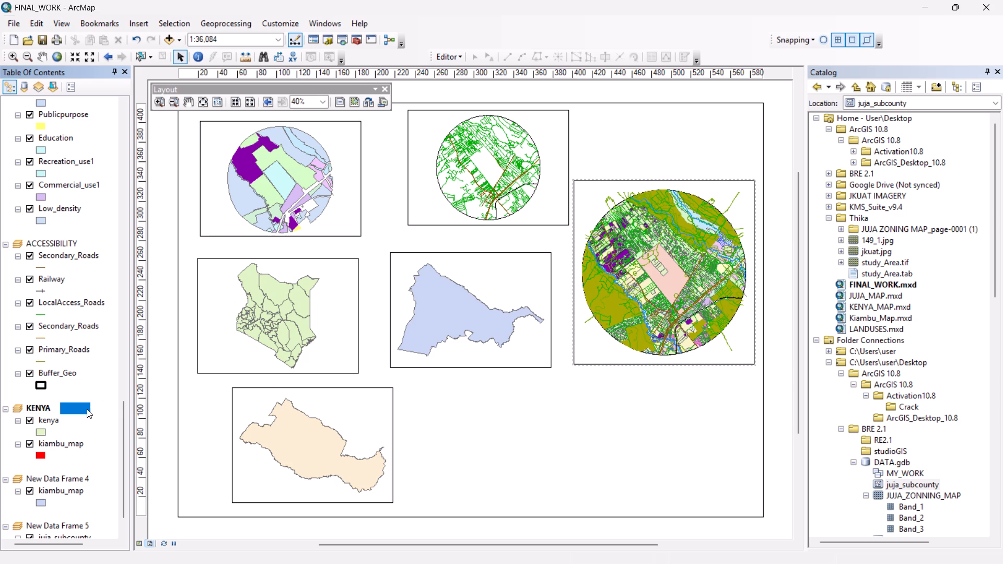
pyautogui.press('space')
pyautogui.press('BackSpace')
pyautogui.press('Return')
# Rename New Data Frame 4, which holds only the kiambu_map layer, as KIAMBU.
pyautogui.scroll(-2, 87, 409)
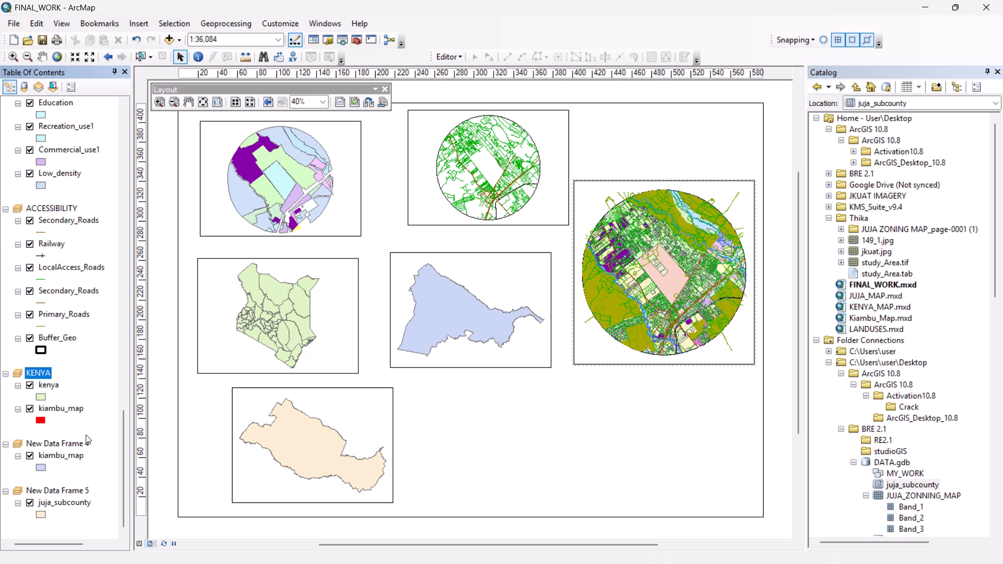
pyautogui.click(84, 441)
pyautogui.click(87, 440)
pyautogui.click(87, 442)
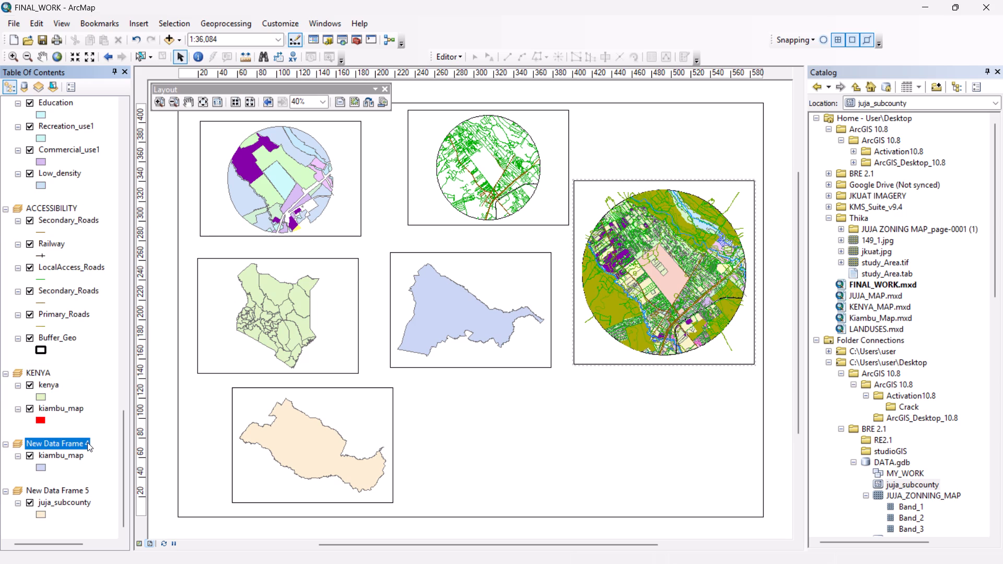
pyautogui.click(87, 443)
pyautogui.click(78, 443)
pyautogui.click(92, 444)
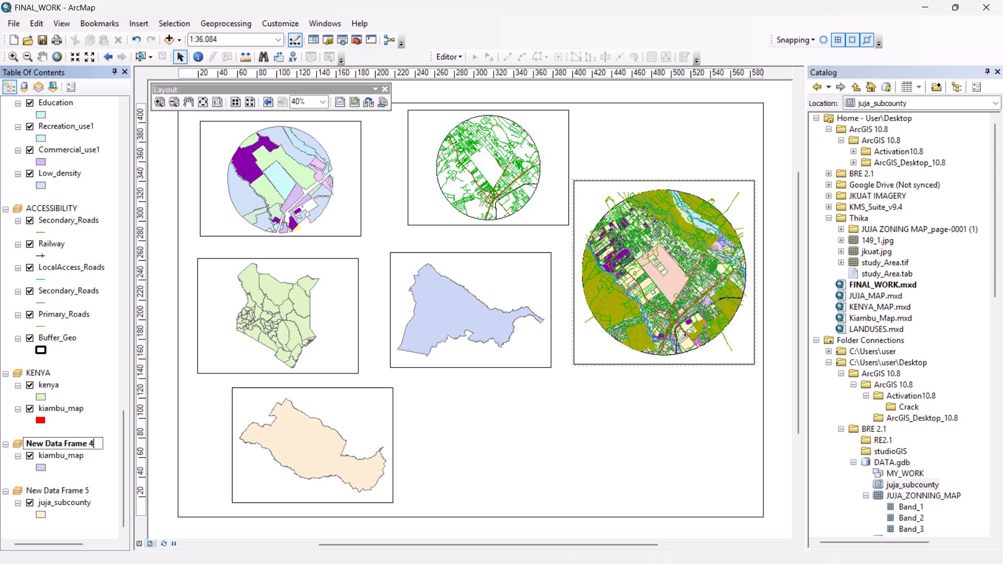
pyautogui.press('BackSpace')
pyautogui.press('BackSpace')
pyautogui.press('BackSpace')
pyautogui.press('BackSpace')
pyautogui.press('BackSpace')
pyautogui.press('BackSpace')
pyautogui.press('BackSpace')
pyautogui.press('BackSpace')
pyautogui.press('BackSpace')
pyautogui.press('BackSpace')
pyautogui.press('BackSpace')
pyautogui.press('BackSpace')
pyautogui.press('BackSpace')
pyautogui.press('BackSpace')
pyautogui.press('BackSpace')
pyautogui.press('BackSpace')
pyautogui.press('BackSpace')
pyautogui.press('BackSpace')
pyautogui.press('BackSpace')
pyautogui.press('BackSpace')
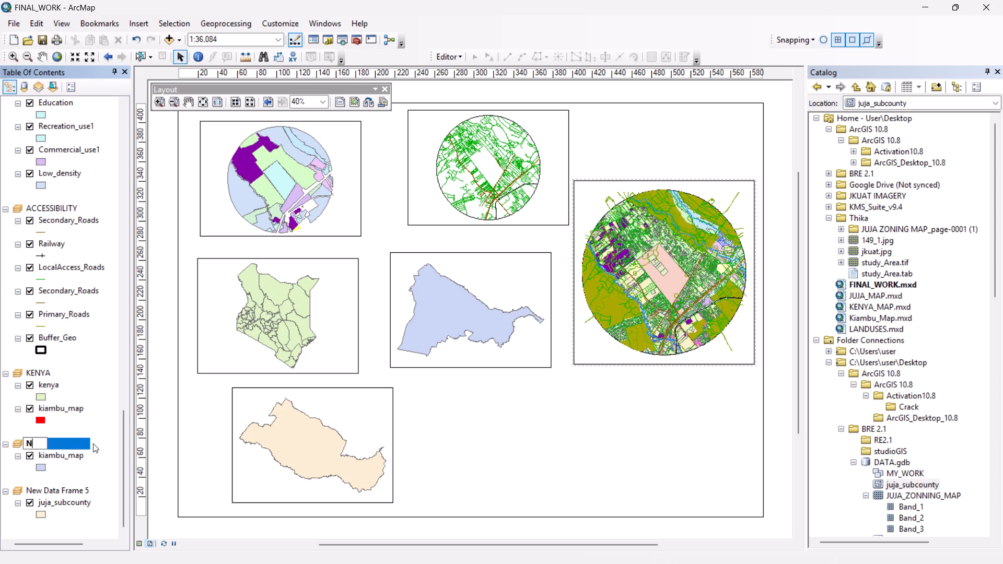
pyautogui.write('KIAMBU')
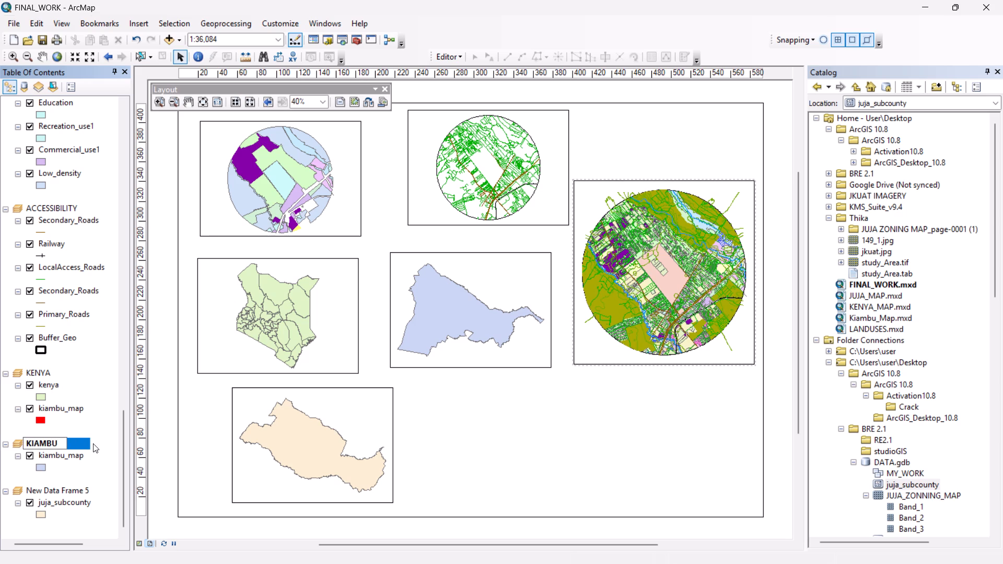
pyautogui.press('Return')
# Rename New Data Frame 5, which holds the juja_subcounty layer, as JUJA.
pyautogui.click(69, 490)
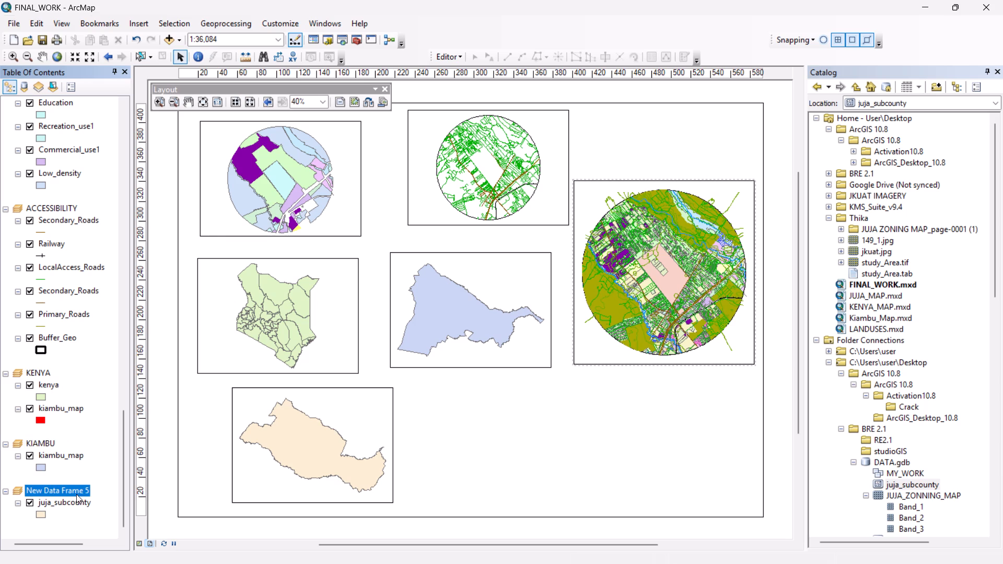
pyautogui.click(88, 492)
pyautogui.click(88, 490)
pyautogui.click(94, 489)
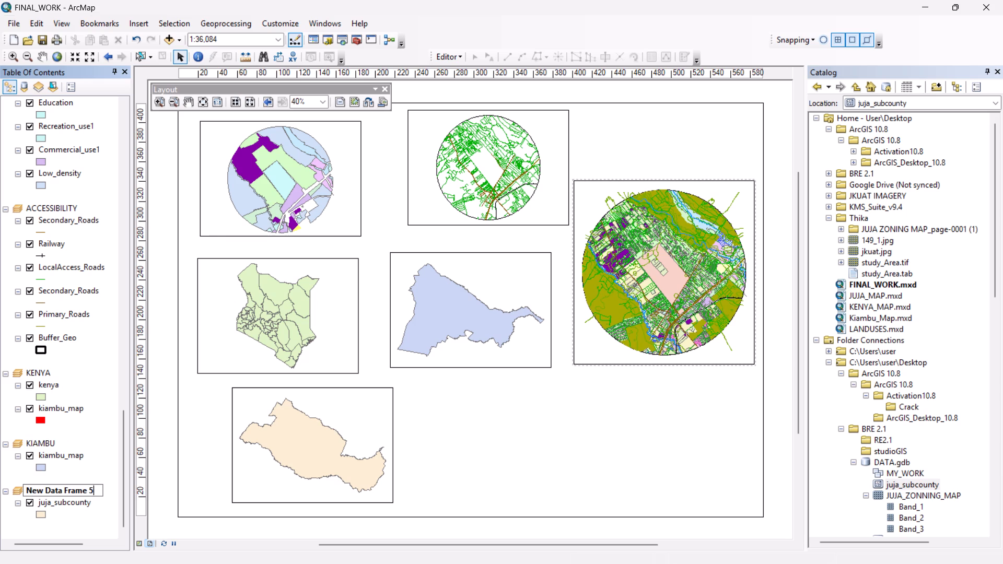
pyautogui.press('BackSpace')
pyautogui.press('BackSpace')
pyautogui.press('BackSpace')
pyautogui.press('BackSpace')
pyautogui.press('BackSpace')
pyautogui.press('BackSpace')
pyautogui.press('BackSpace')
pyautogui.press('BackSpace')
pyautogui.press('BackSpace')
pyautogui.press('BackSpace')
pyautogui.press('BackSpace')
pyautogui.press('BackSpace')
pyautogui.press('BackSpace')
pyautogui.press('BackSpace')
pyautogui.press('BackSpace')
pyautogui.press('BackSpace')
pyautogui.press('BackSpace')
pyautogui.press('BackSpace')
pyautogui.press('BackSpace')
pyautogui.press('BackSpace')
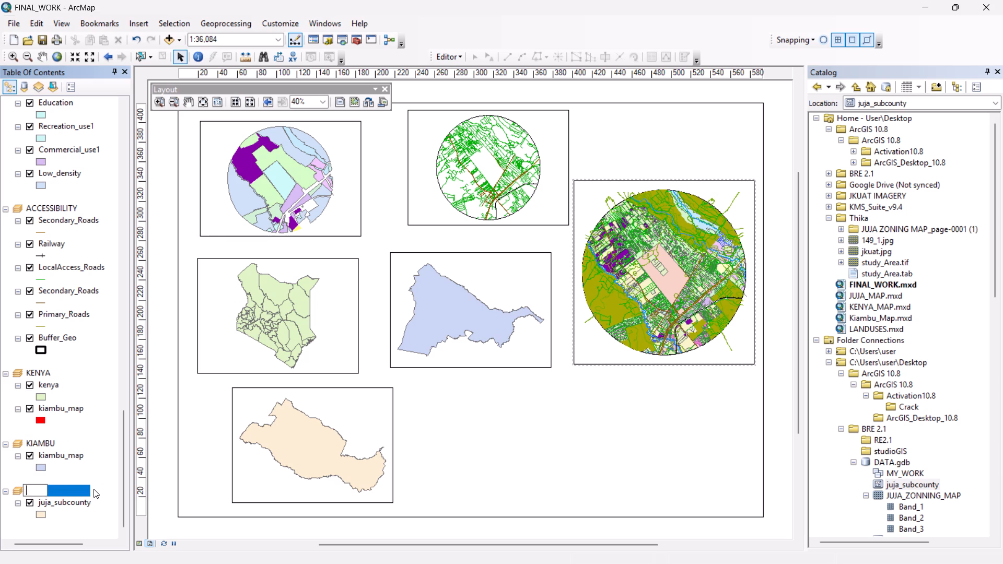
pyautogui.write('KIAM')
pyautogui.hotkey('shift', 'BackSpace')
pyautogui.hotkey('shift', 'BackSpace')
pyautogui.hotkey('shift', 'BackSpace')
pyautogui.hotkey('shift', 'BackSpace')
pyautogui.write('JUJA')
pyautogui.hotkey('shift', 'Return')
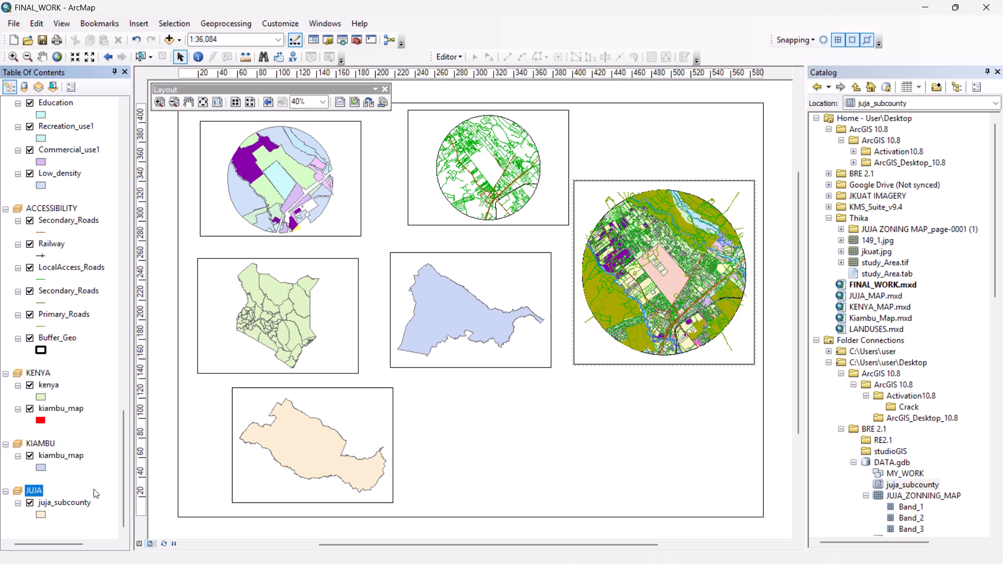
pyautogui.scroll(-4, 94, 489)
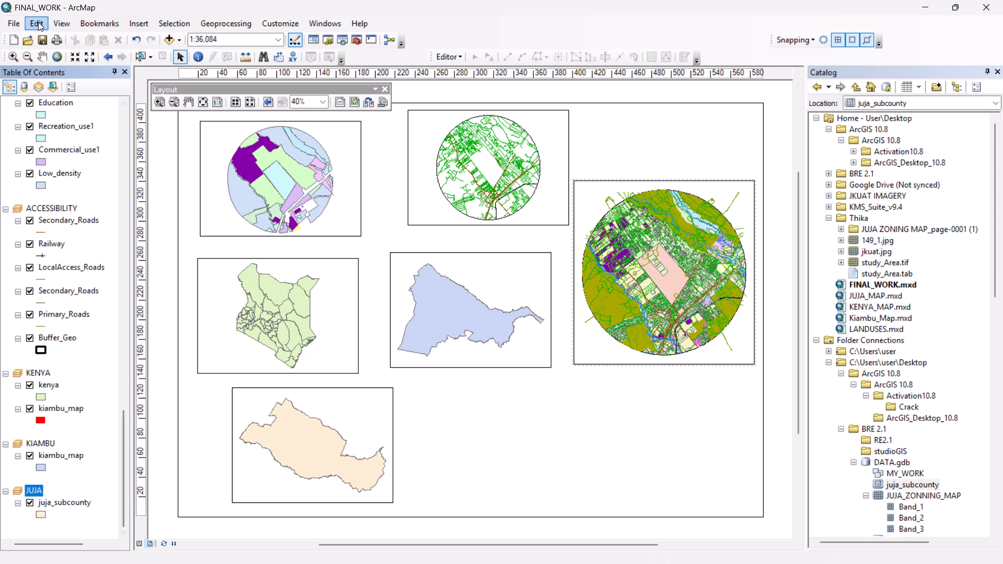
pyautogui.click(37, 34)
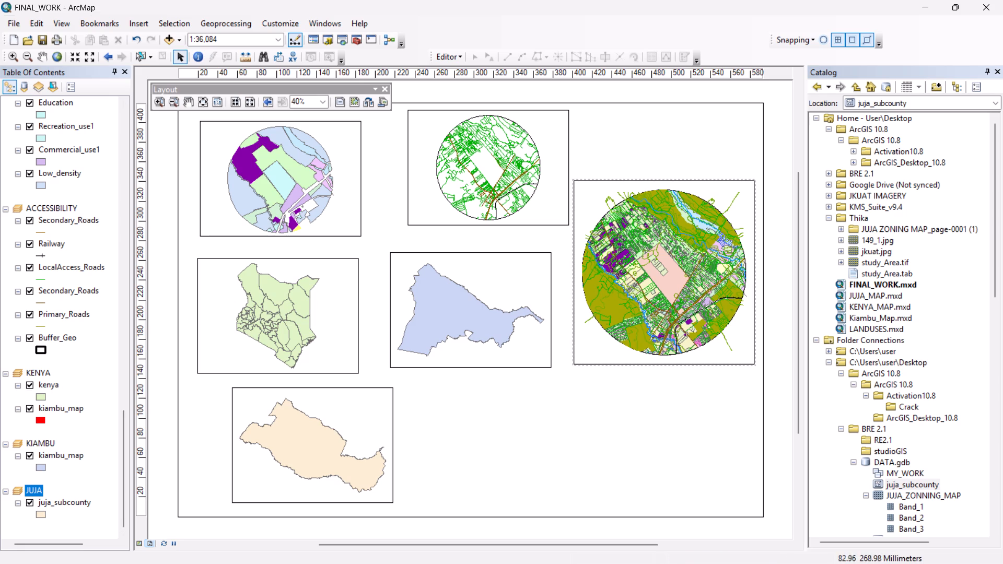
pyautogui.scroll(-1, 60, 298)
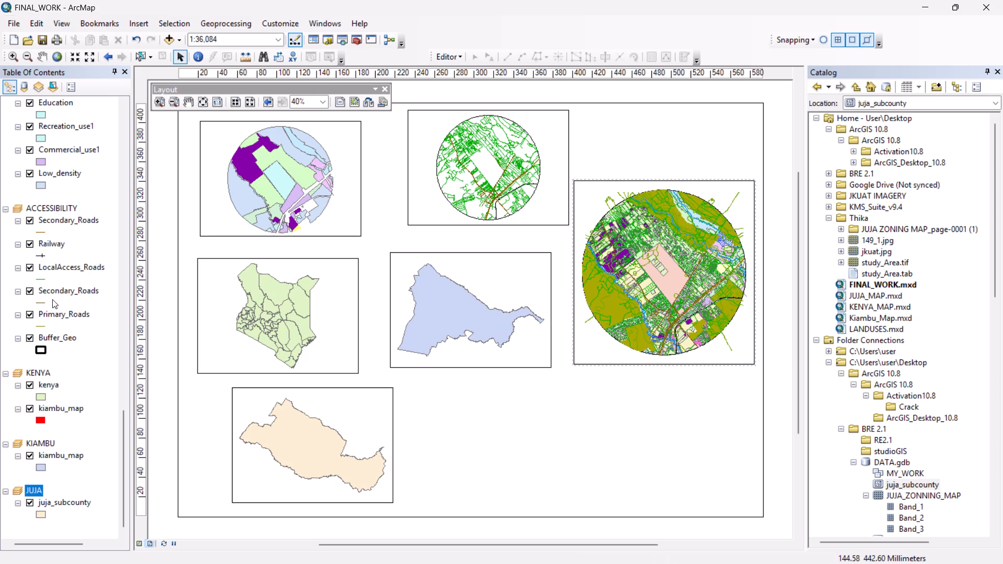
# Apply the Highway line symbol to the Primary_Roads layer in the ACCESSIBILITY data frame.
pyautogui.click(41, 325)
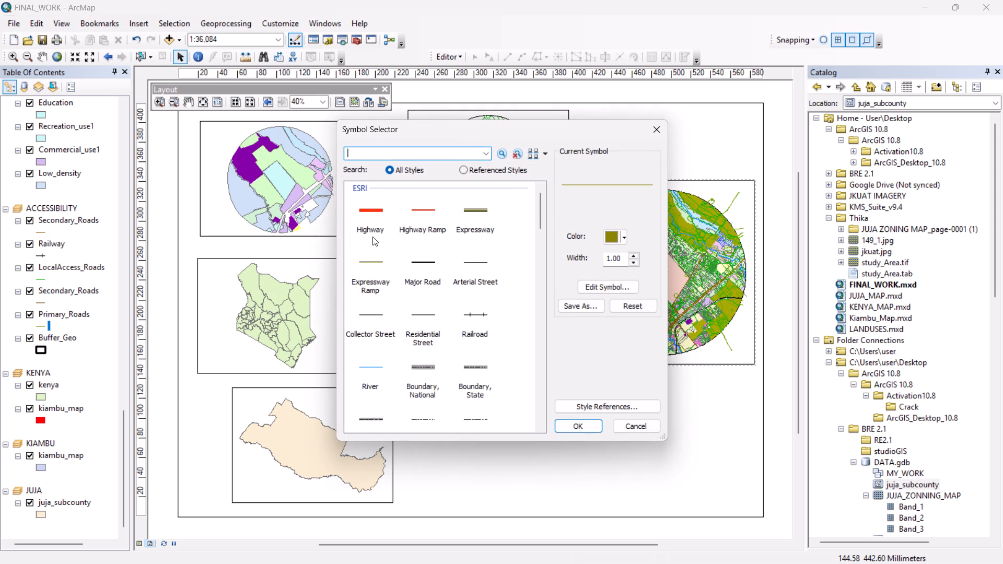
pyautogui.click(379, 210)
pyautogui.click(575, 424)
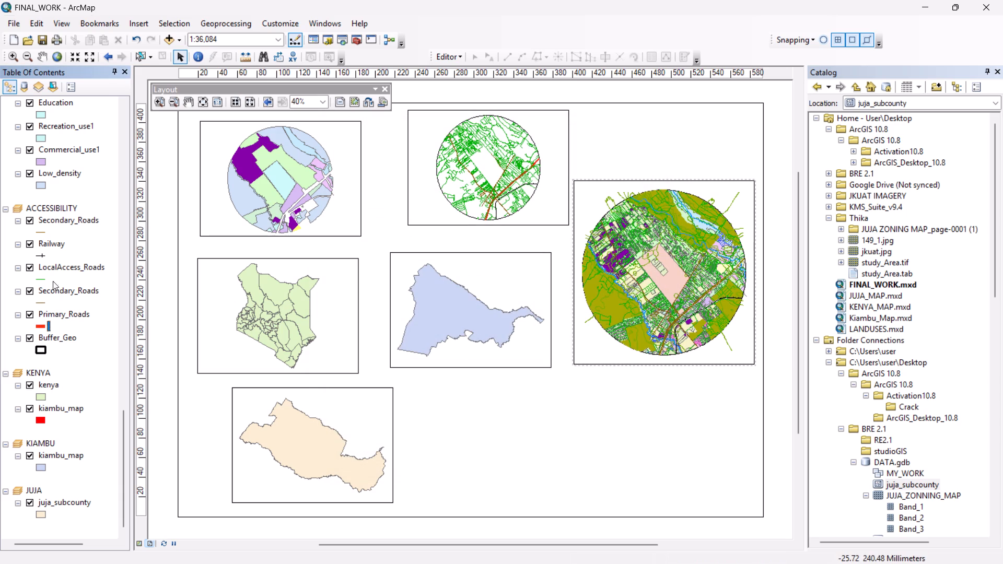
# Recolour the LocalAccess_Roads line symbol in the ACCESSIBILITY data frame dark brown and increase its width by one increment.
pyautogui.click(39, 280)
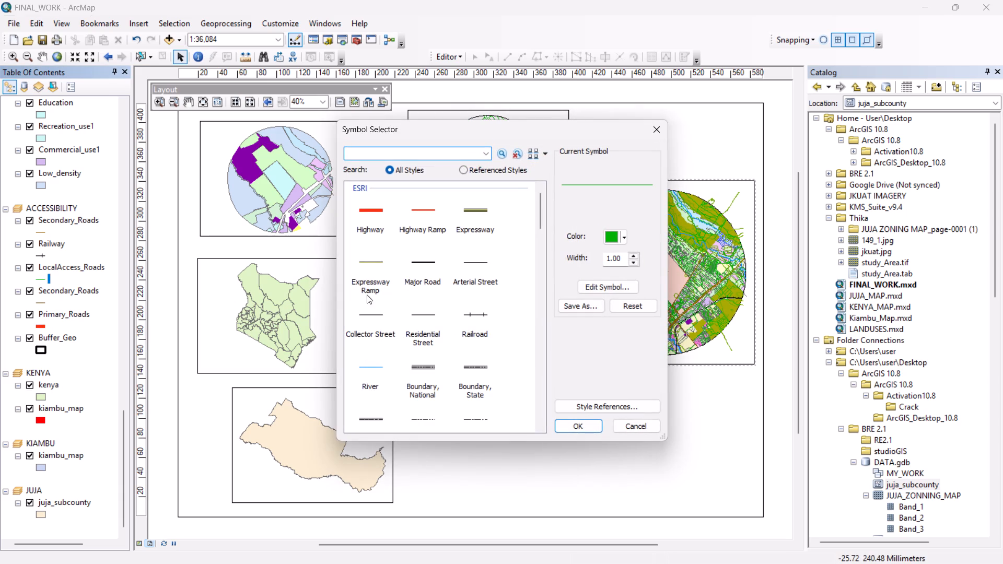
pyautogui.scroll(-4, 466, 270)
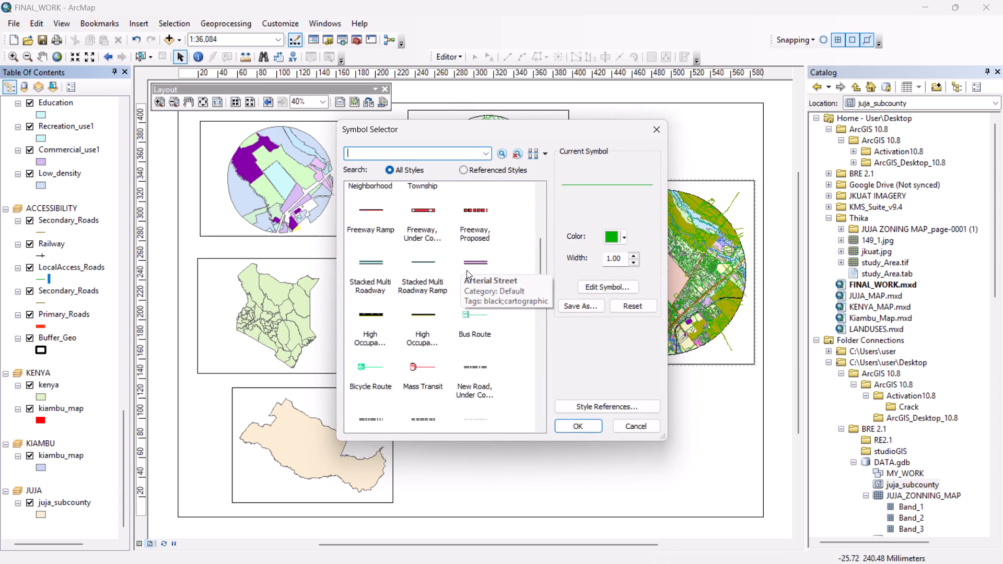
pyautogui.scroll(-5, 466, 270)
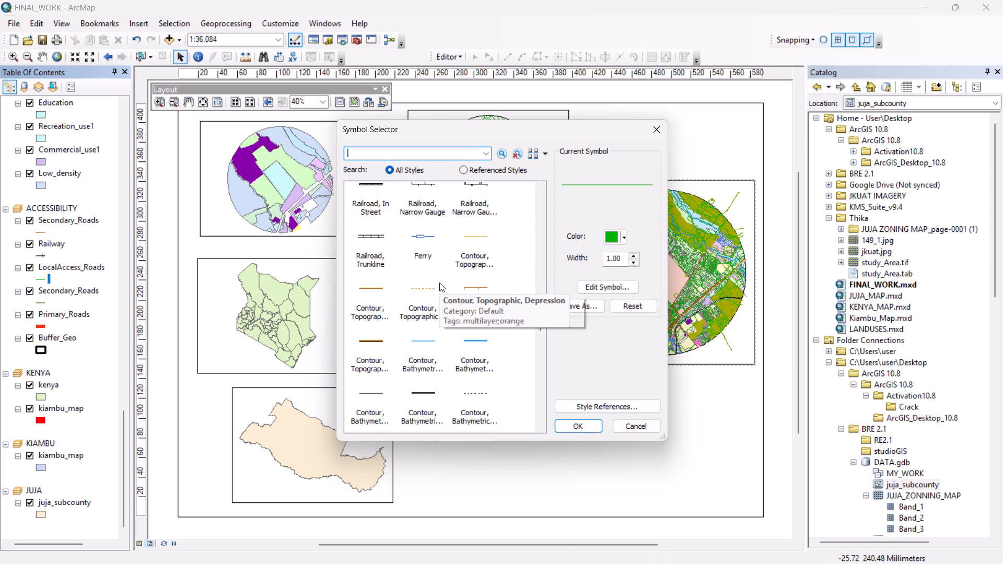
pyautogui.scroll(5, 459, 278)
pyautogui.click(624, 241)
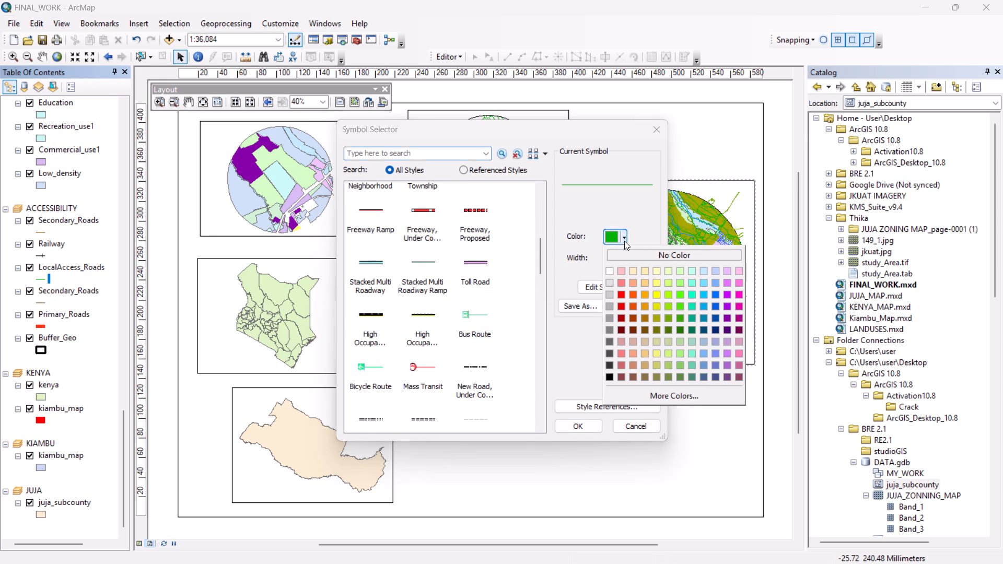
pyautogui.click(632, 327)
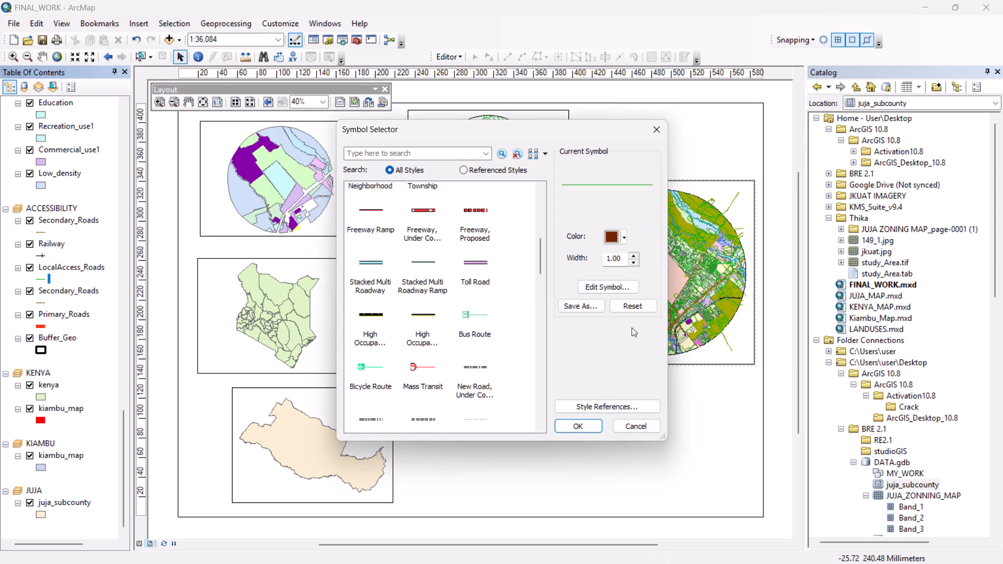
pyautogui.click(634, 252)
pyautogui.click(585, 426)
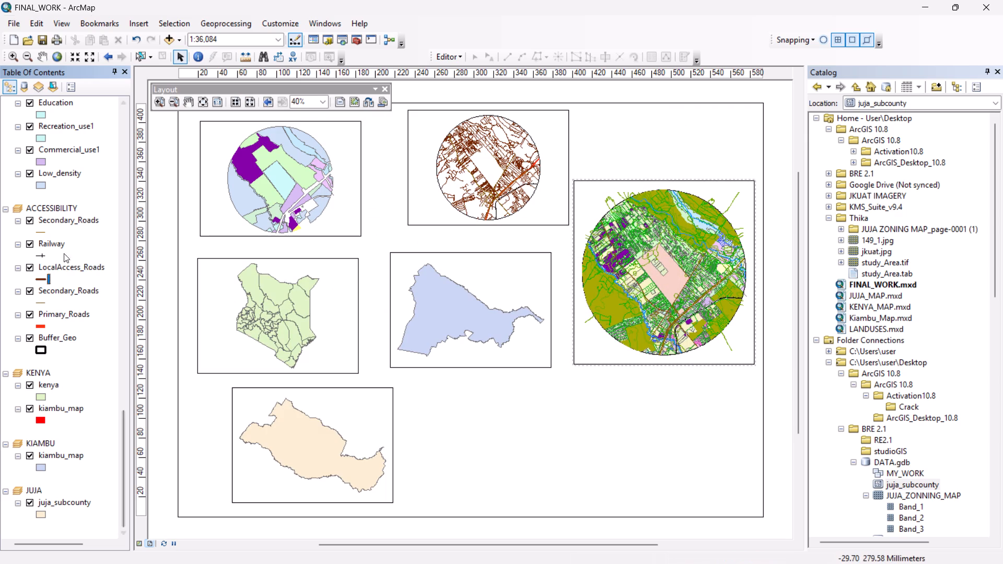
# Recolour the line symbol of the Secondary_Roads layer directly above Primary_Roads in the ACCESSIBILITY data frame light orange.
pyautogui.click(43, 302)
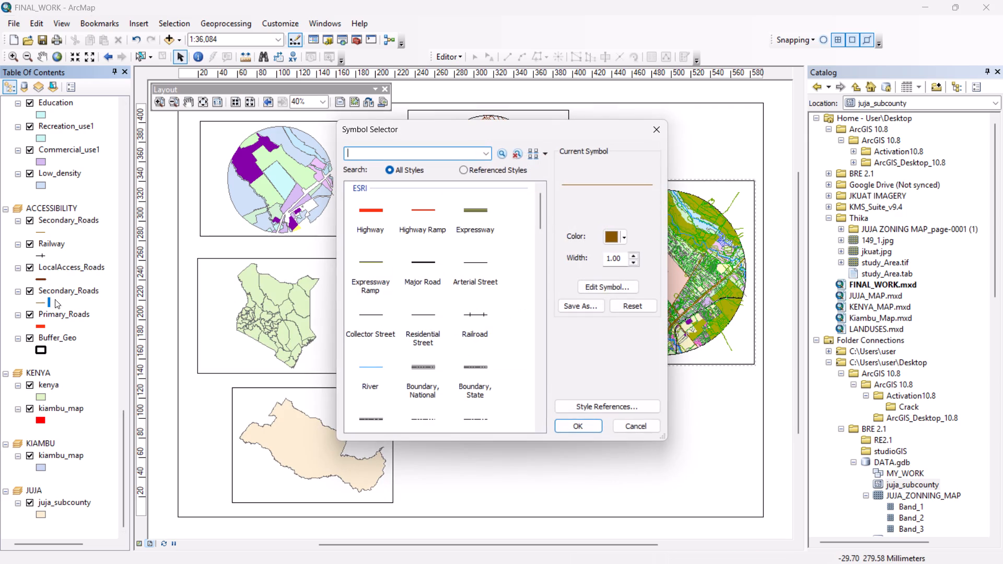
pyautogui.click(624, 232)
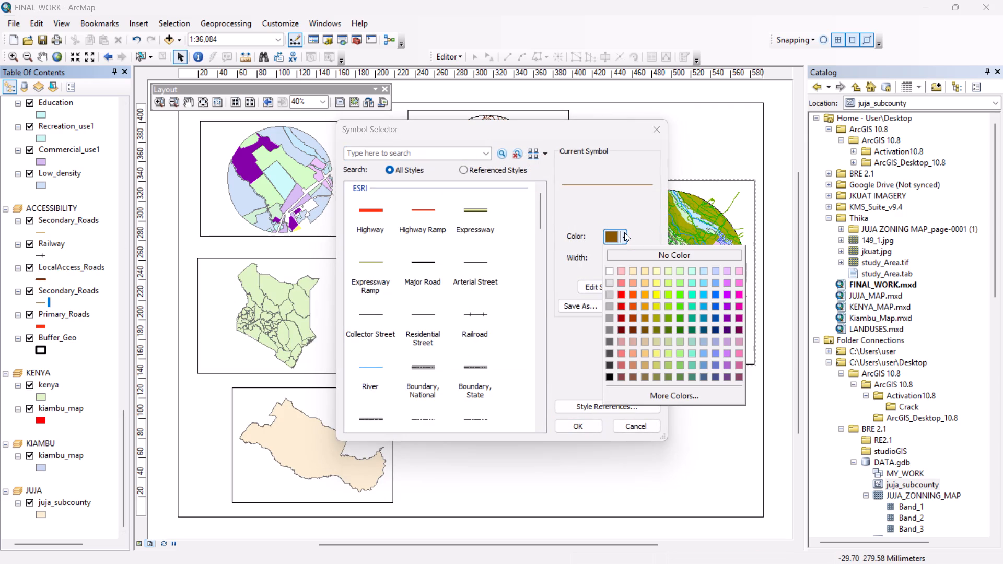
pyautogui.click(643, 280)
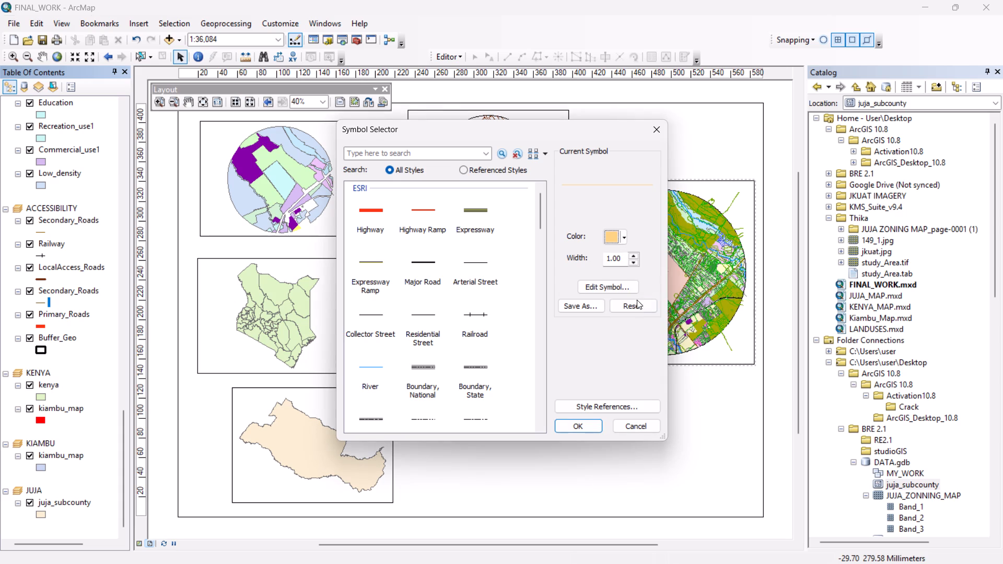
pyautogui.click(585, 427)
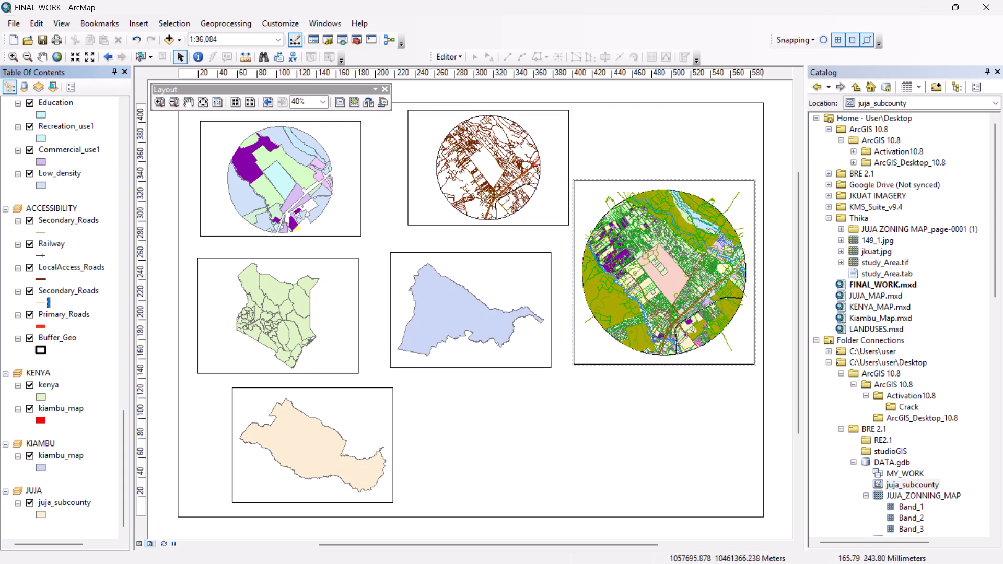
# Set the line width of the Railway symbol in the ACCESSIBILITY data frame to 5.
pyautogui.click(38, 253)
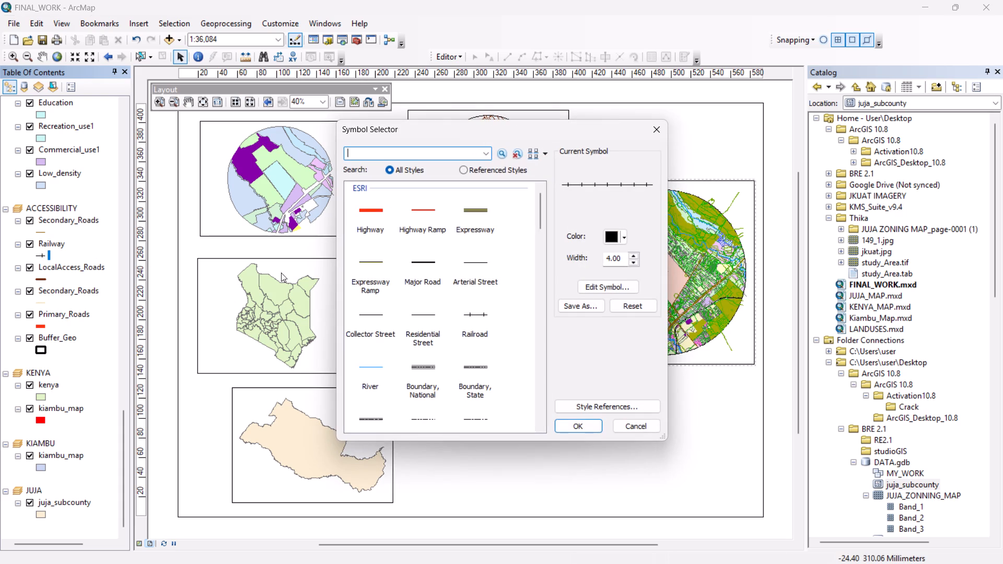
pyautogui.click(632, 256)
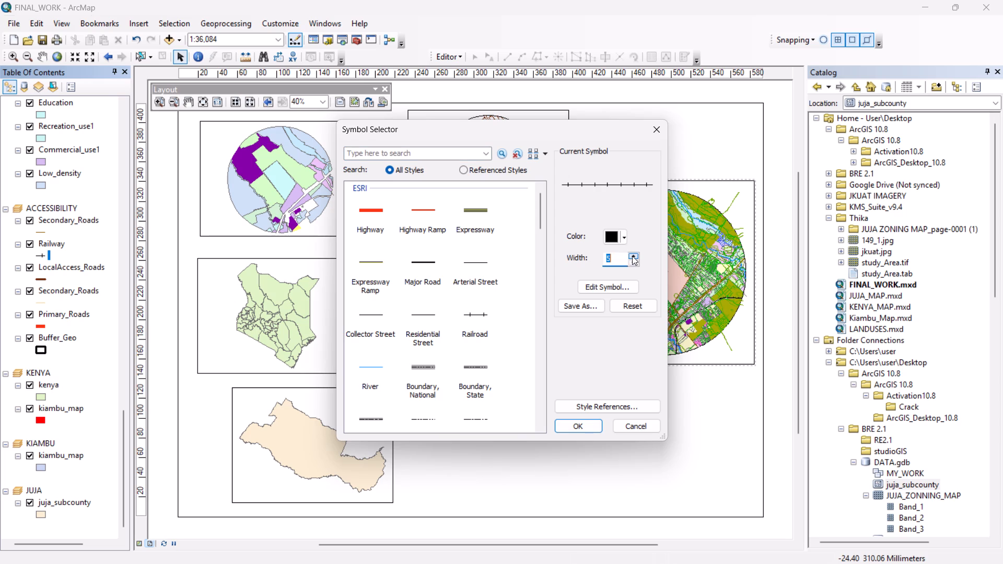
pyautogui.click(584, 424)
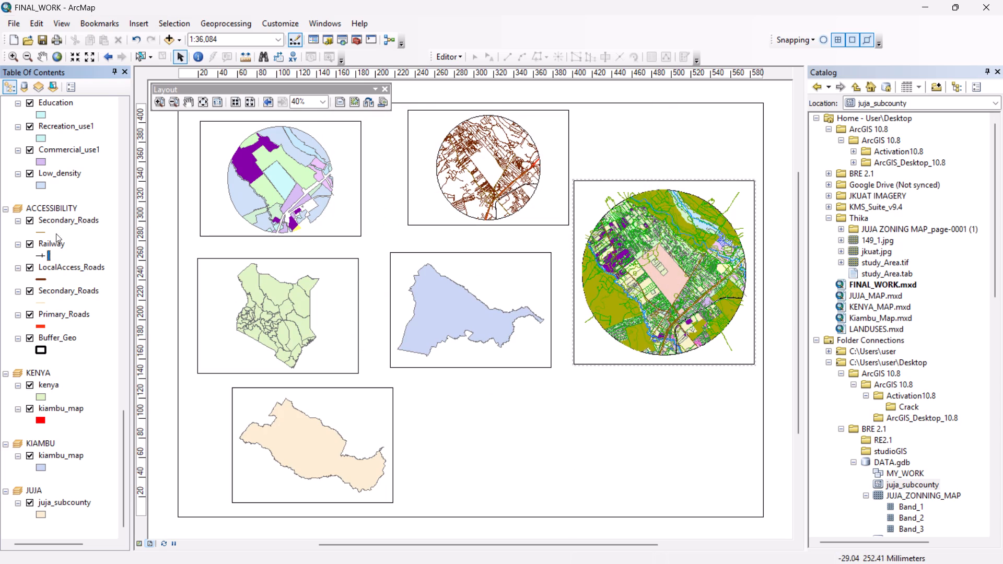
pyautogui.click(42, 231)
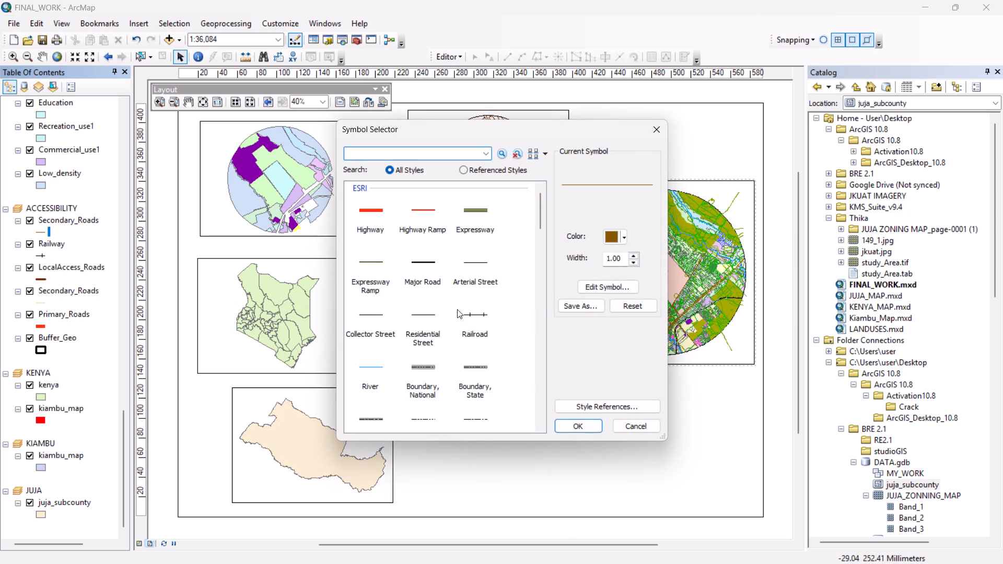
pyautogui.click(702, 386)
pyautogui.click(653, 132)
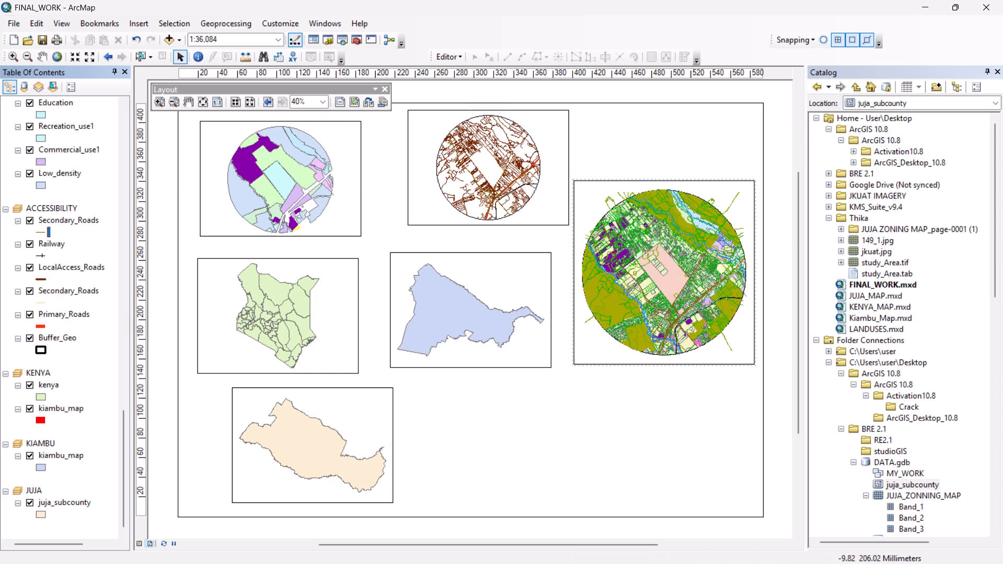
# Recolour the line symbol of the Secondary_Roads layer directly above Primary_Roads in the ACCESSIBILITY data frame green and set its width to 2.
pyautogui.click(41, 301)
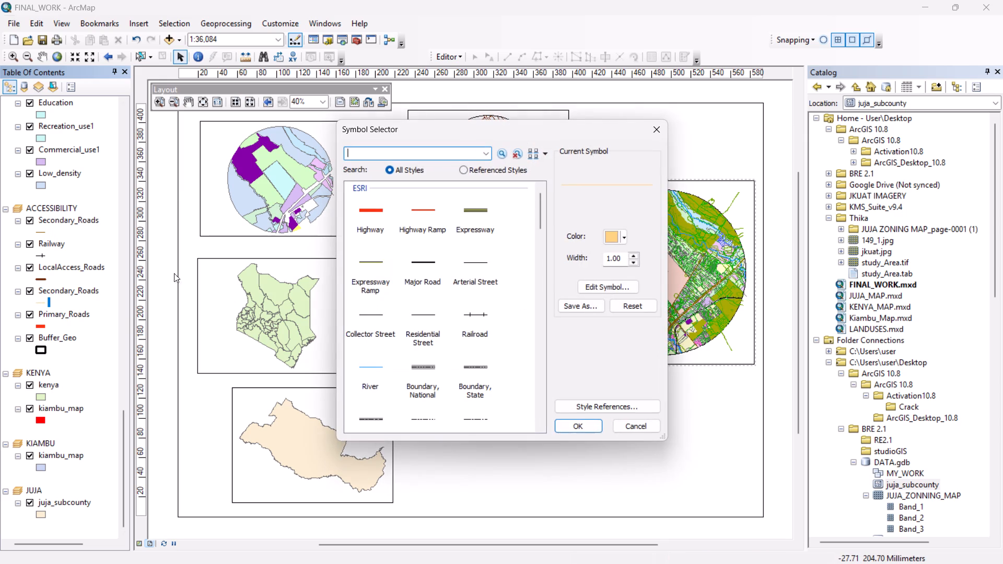
pyautogui.click(621, 237)
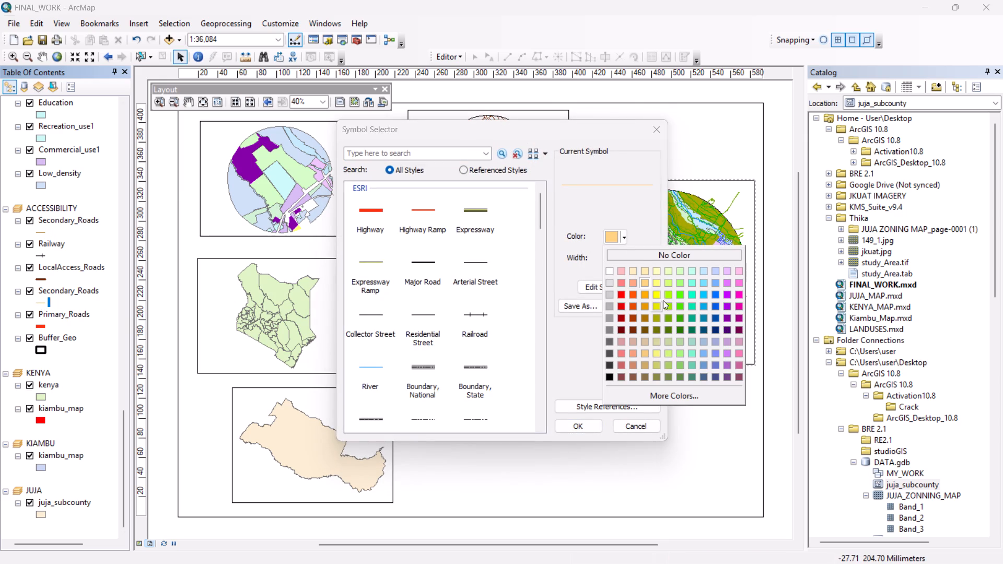
pyautogui.click(677, 315)
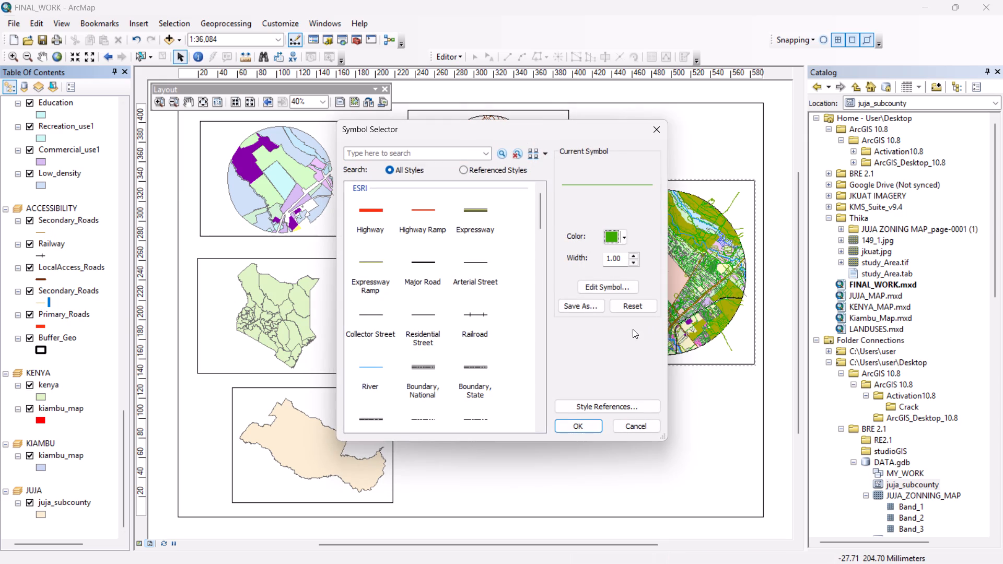
pyautogui.click(634, 252)
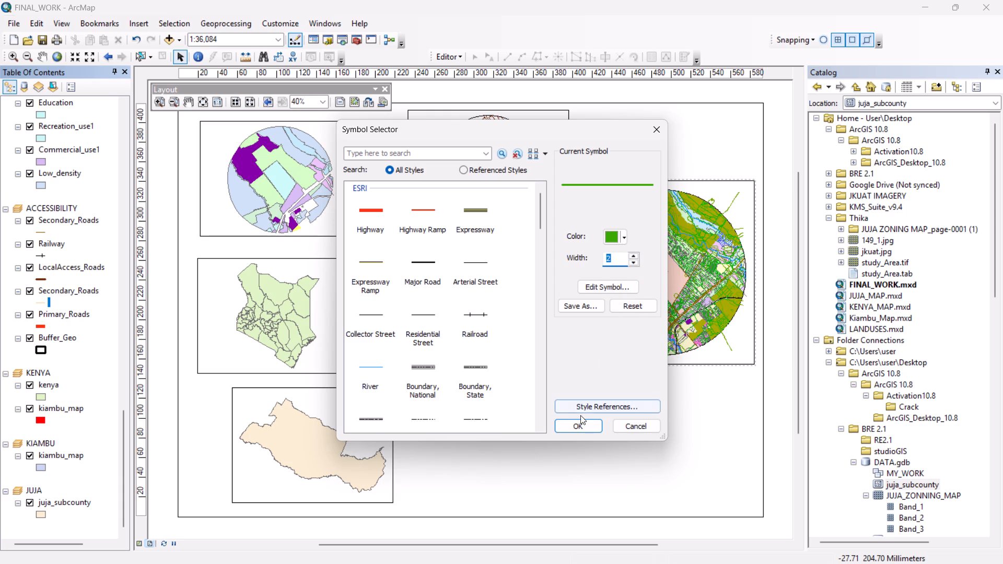
pyautogui.click(580, 421)
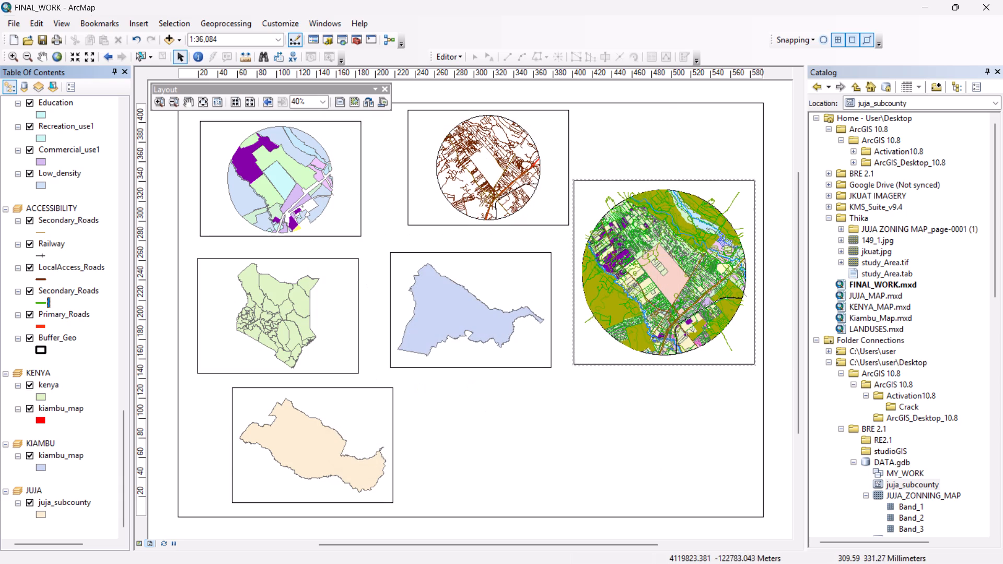
# Recolour the LocalAccess_Roads line symbol in the ACCESSIBILITY data frame blue.
pyautogui.scroll(-6, 483, 188)
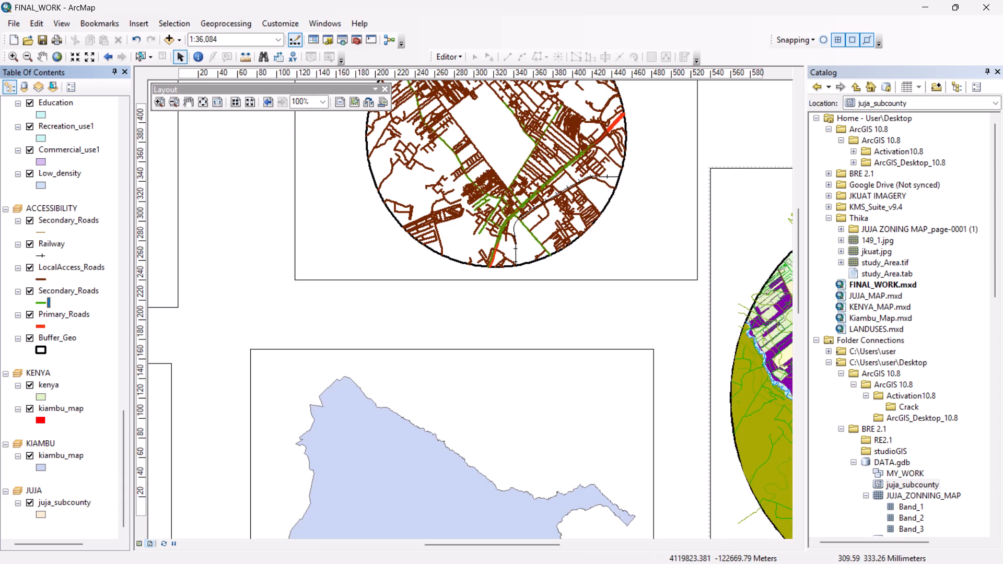
pyautogui.scroll(7, 483, 188)
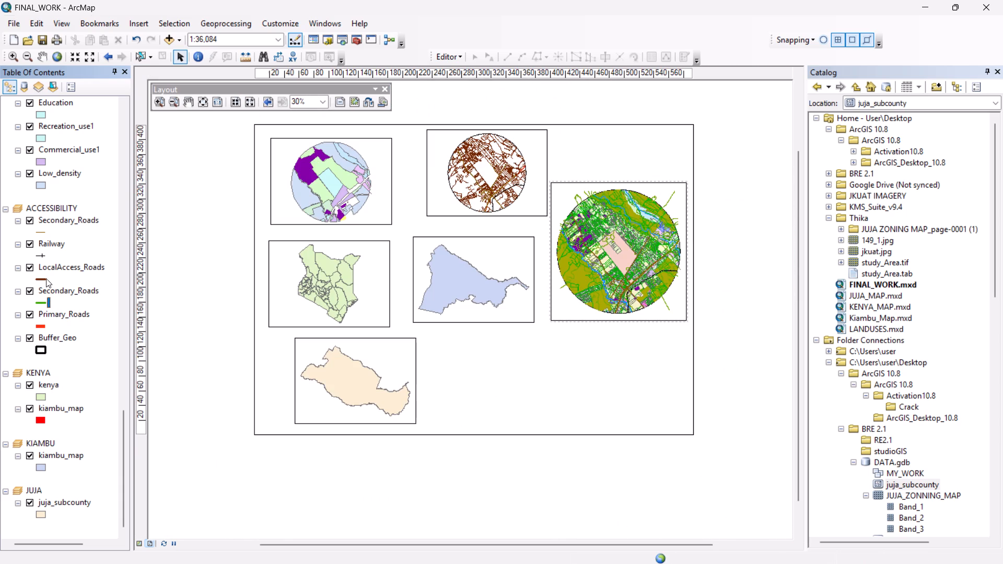
pyautogui.click(41, 280)
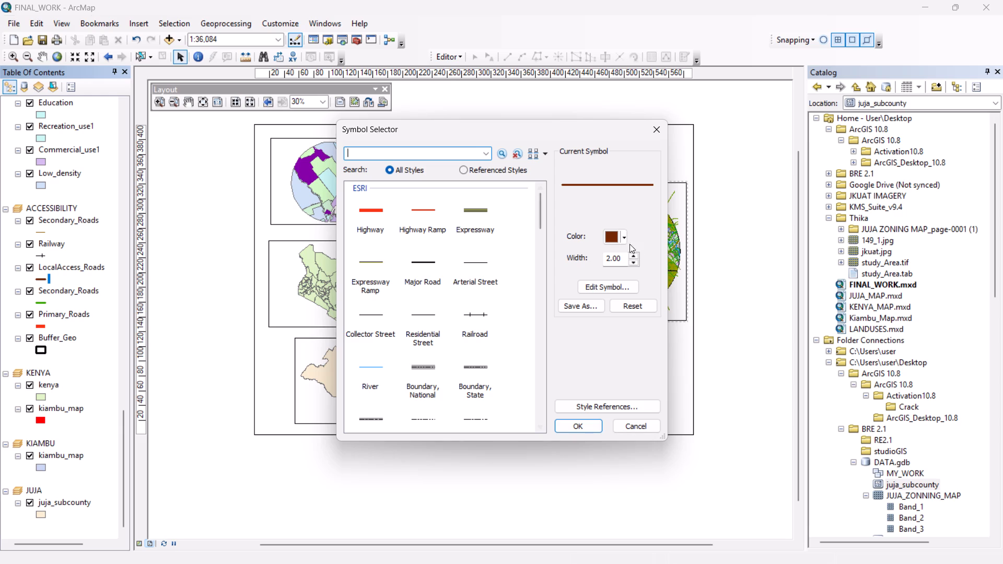
pyautogui.click(621, 236)
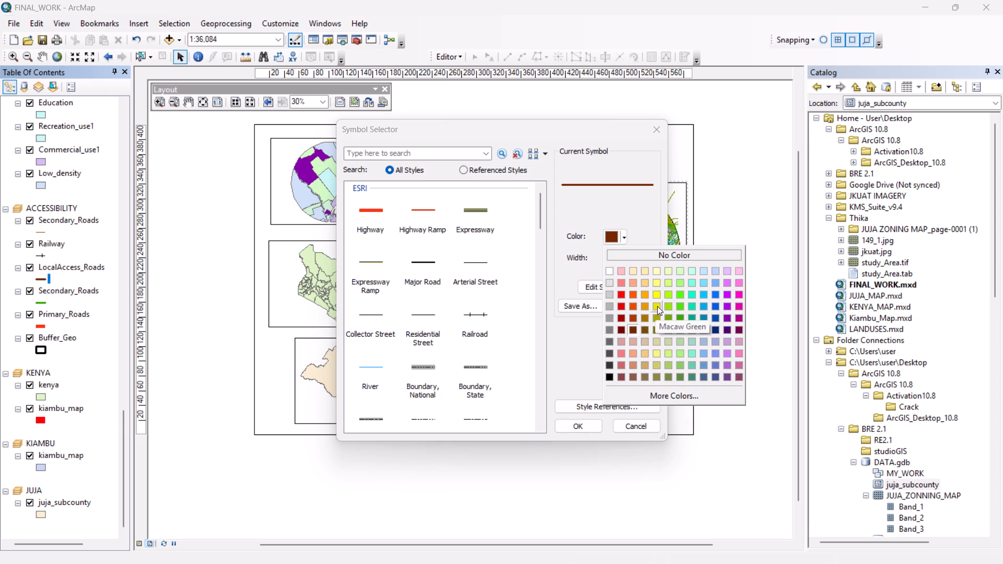
pyautogui.click(714, 308)
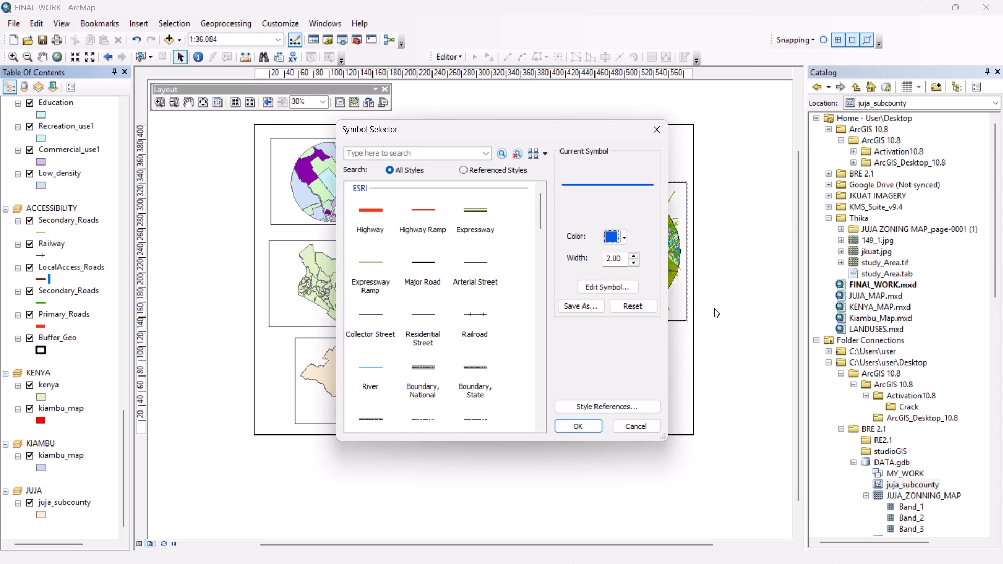
pyautogui.click(581, 426)
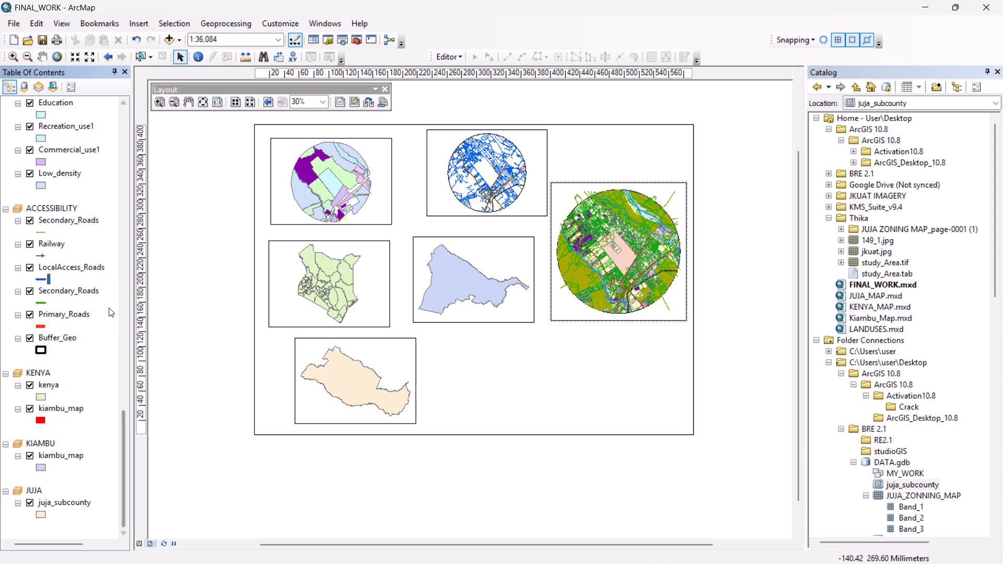
# Toggle the visibility of the two Secondary_Roads layers in the ACCESSIBILITY data frame to compare what each one draws.
pyautogui.click(32, 220)
pyautogui.click(32, 220)
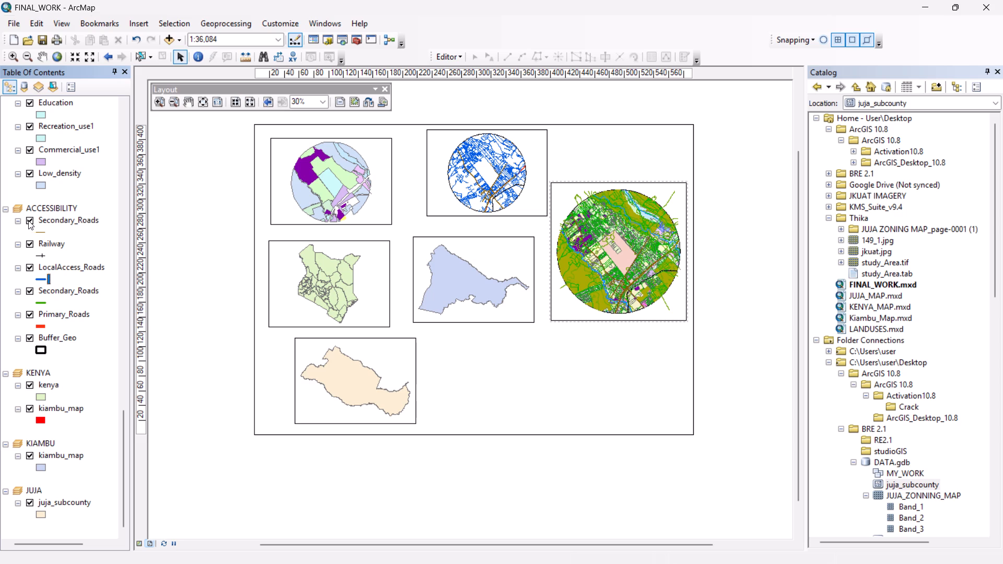
pyautogui.click(28, 220)
pyautogui.click(28, 220)
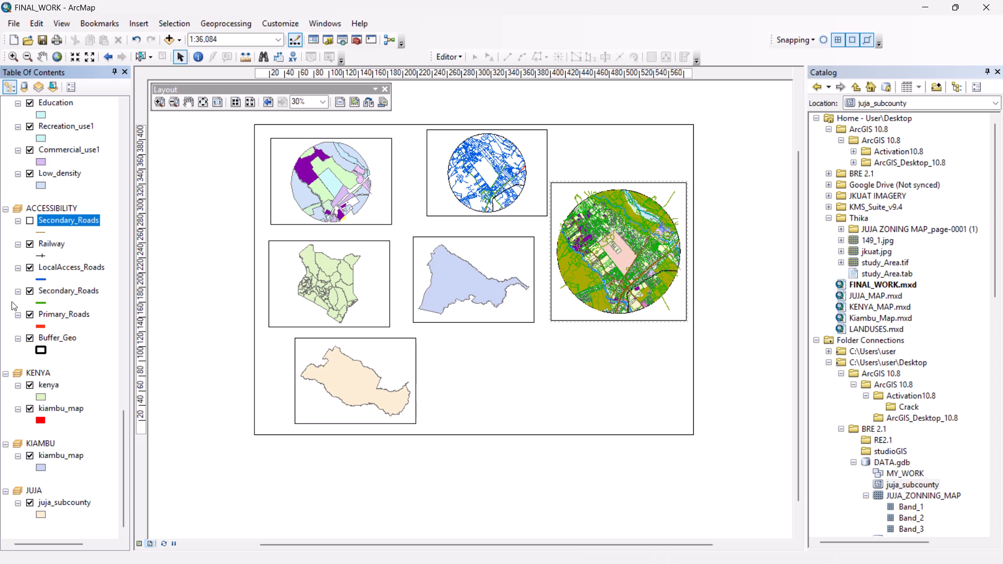
pyautogui.click(27, 290)
pyautogui.click(27, 290)
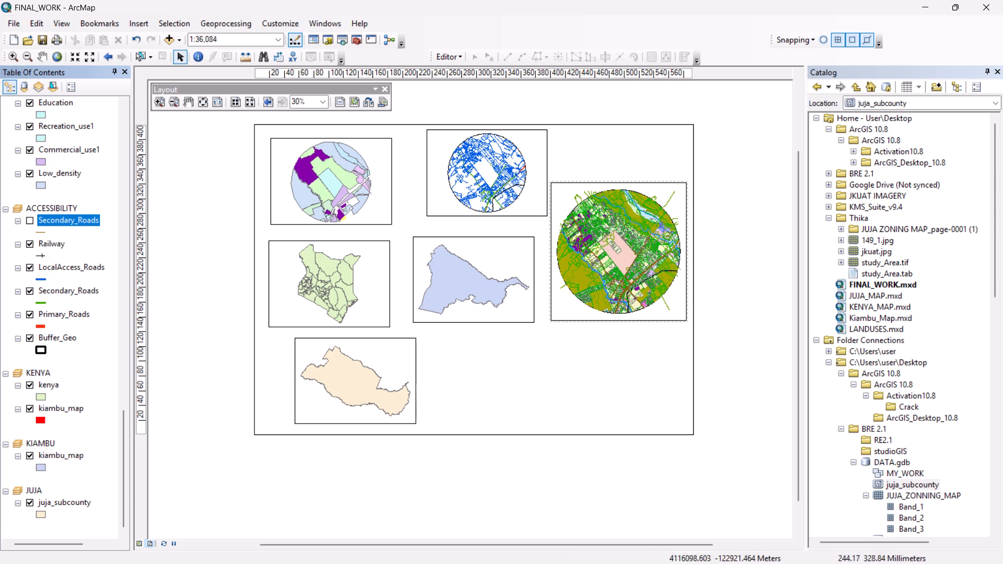
pyautogui.scroll(-7, 497, 177)
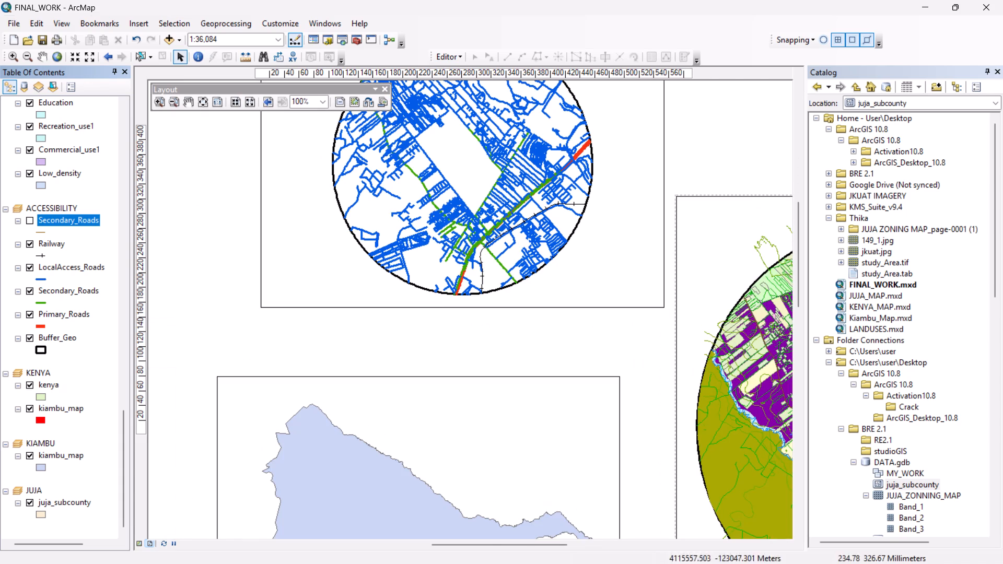
pyautogui.click(27, 218)
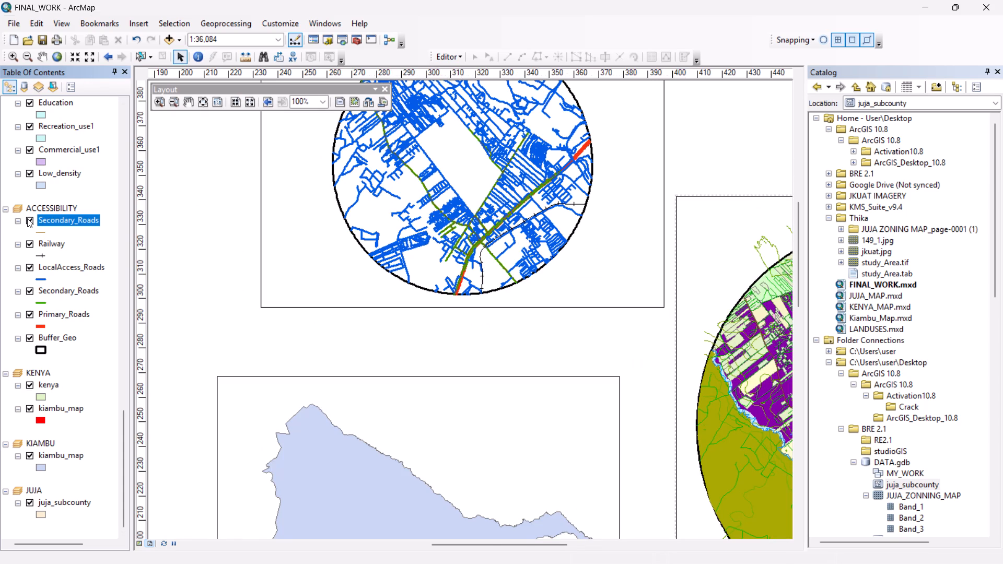
pyautogui.click(27, 218)
pyautogui.click(27, 218)
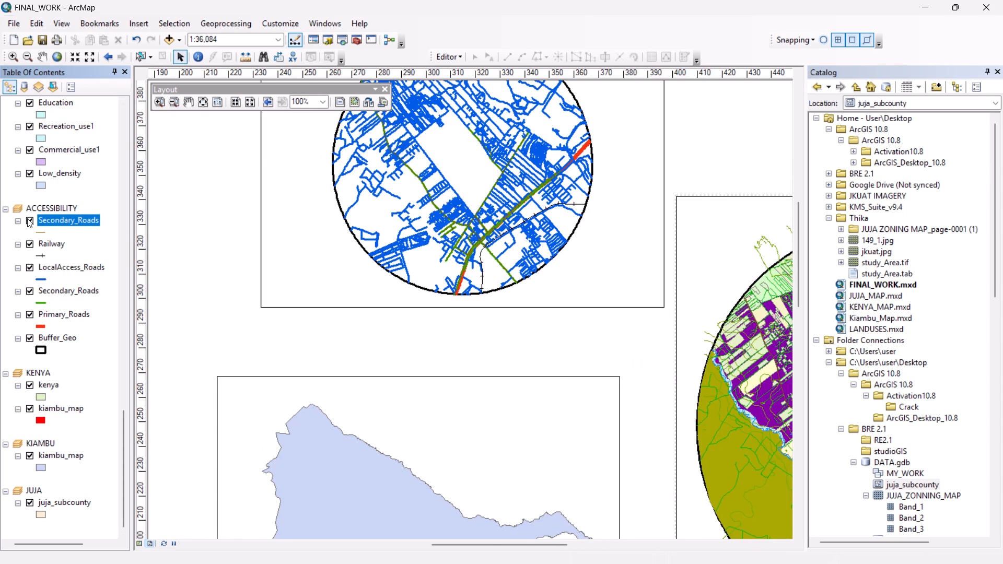
pyautogui.click(27, 218)
pyautogui.click(27, 218)
# Set the fill colour of the kenya layer in the KENYA data frame to dark green.
pyautogui.scroll(7, 89, 236)
pyautogui.scroll(-6, 89, 236)
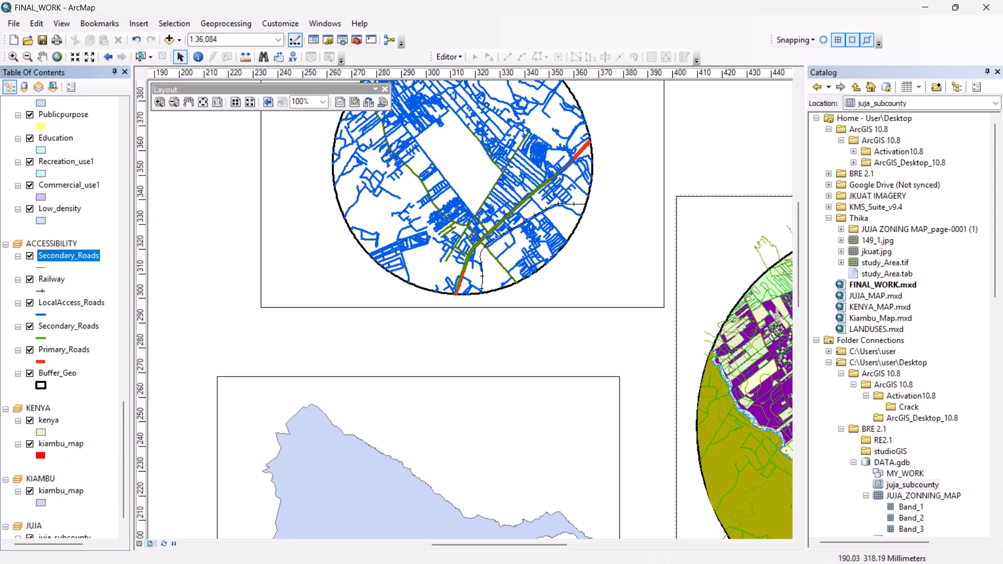
pyautogui.scroll(7, 190, 266)
pyautogui.scroll(-2, 190, 266)
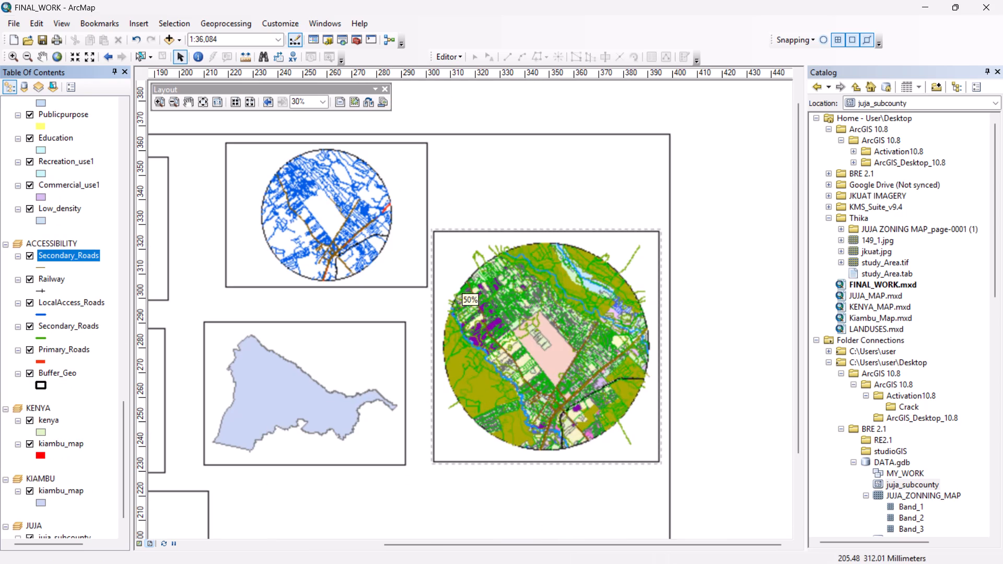
pyautogui.rightClick(520, 199)
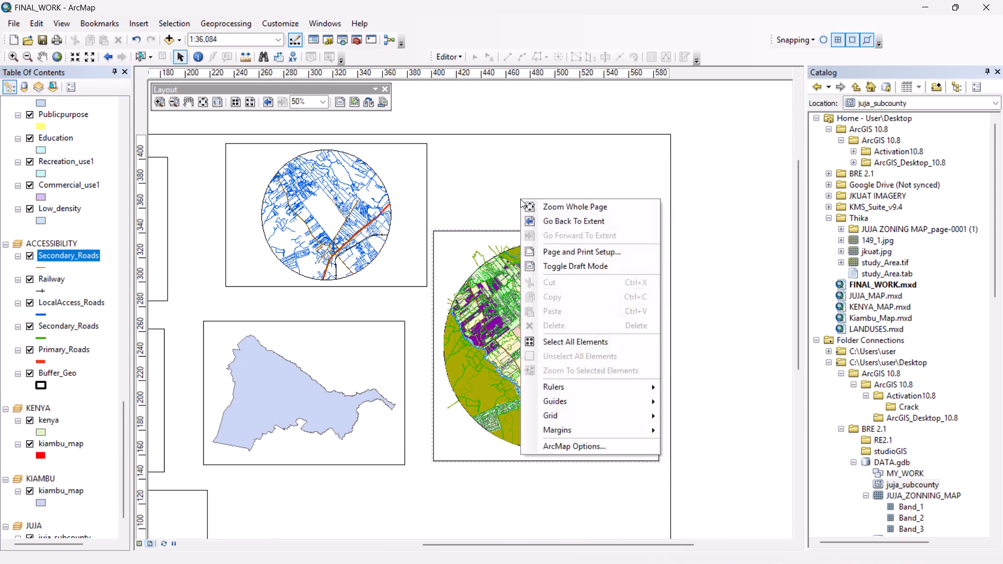
pyautogui.click(546, 204)
pyautogui.scroll(-2, 69, 304)
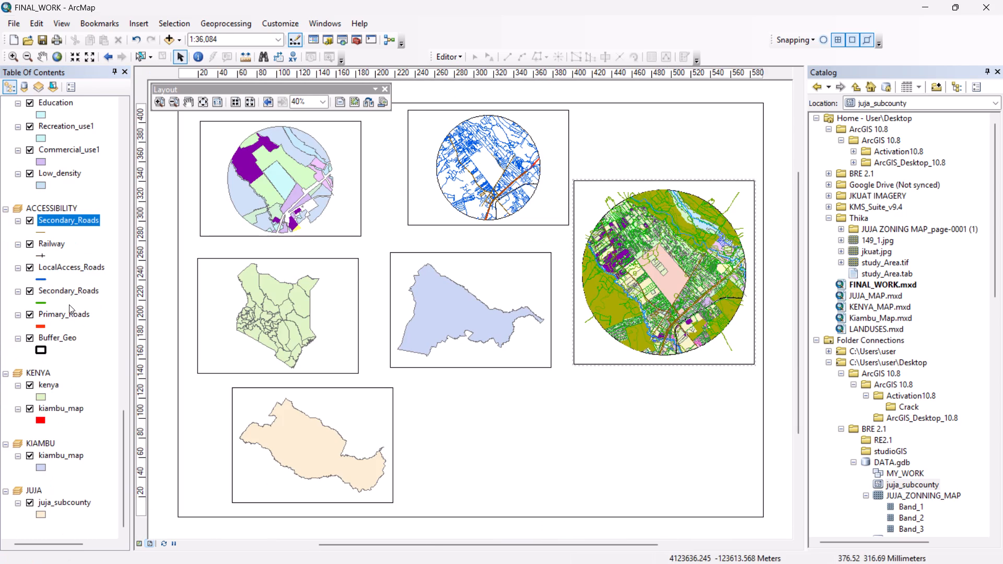
pyautogui.scroll(-3, 69, 304)
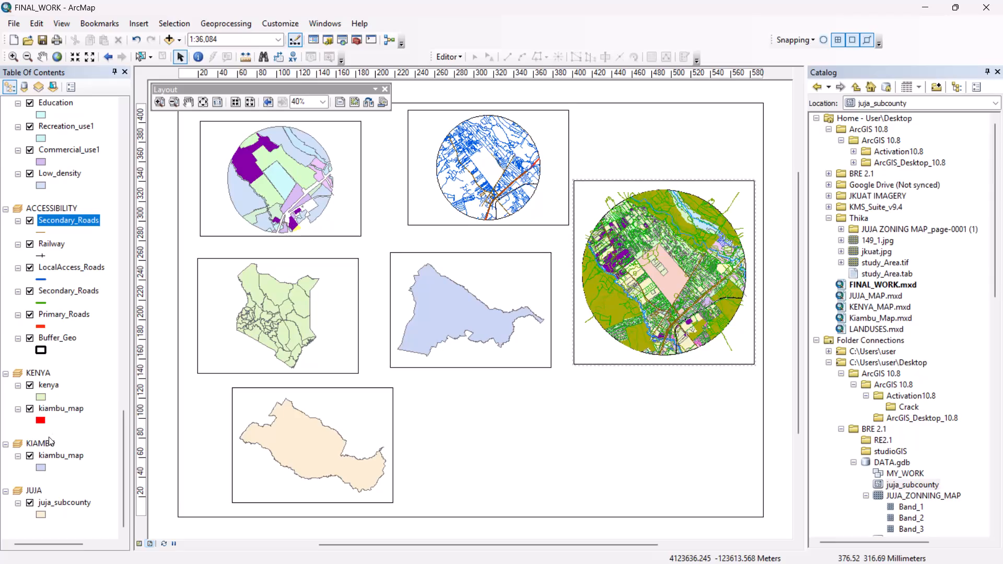
pyautogui.click(41, 396)
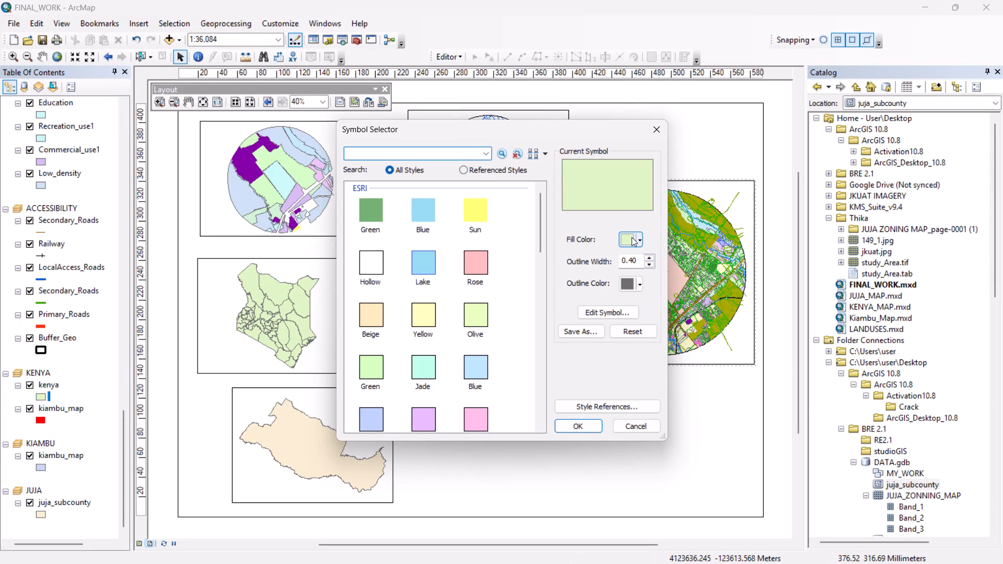
pyautogui.click(637, 238)
pyautogui.click(698, 332)
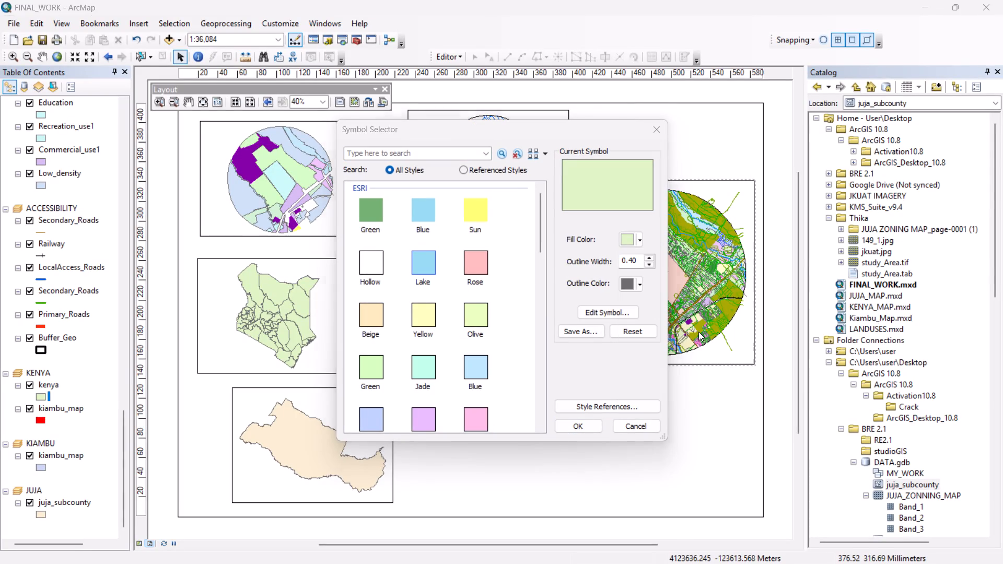
pyautogui.click(594, 425)
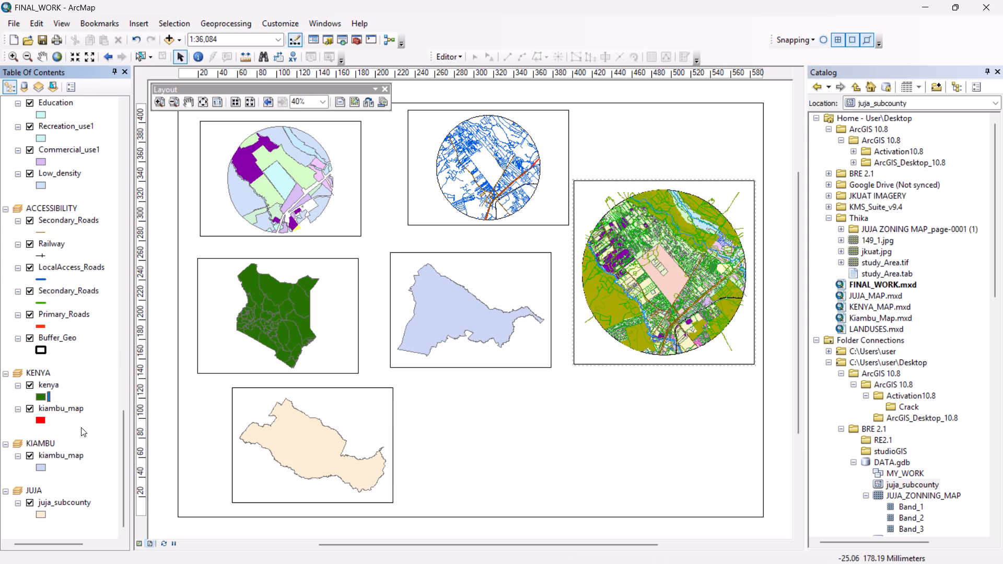
# Set the fill colour of the kiambu_map layer in the KIAMBU data frame to red.
pyautogui.click(41, 467)
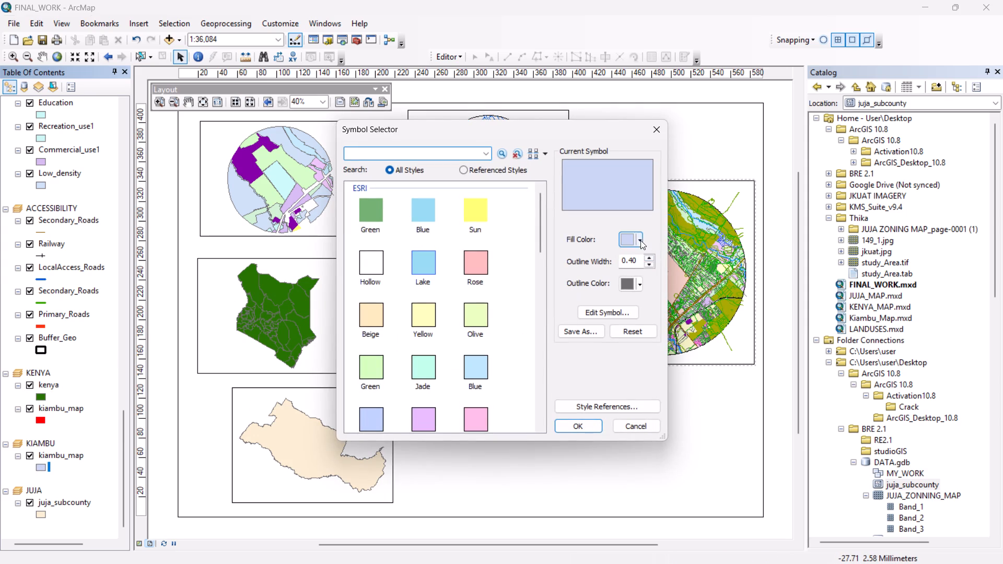
pyautogui.click(639, 240)
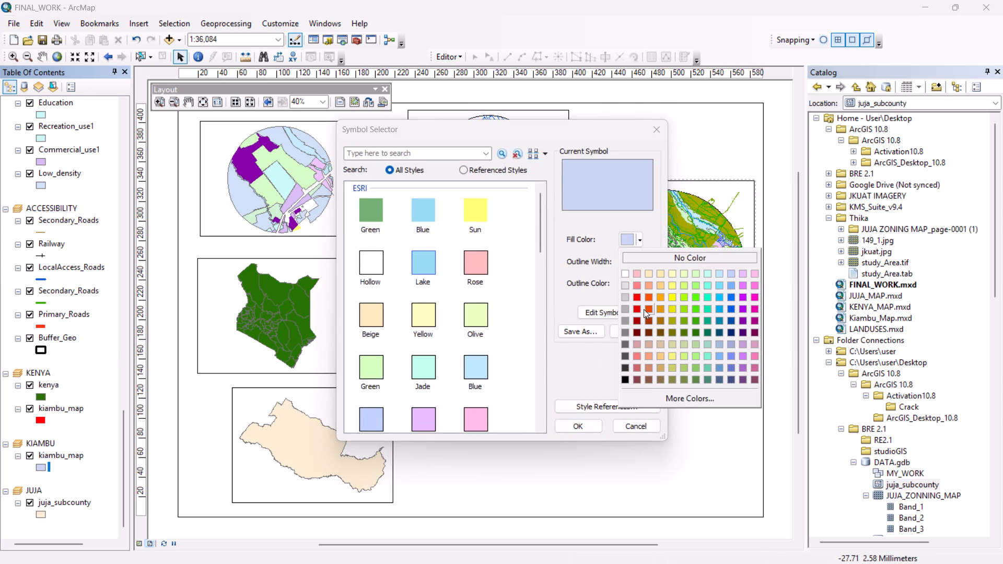
pyautogui.click(638, 295)
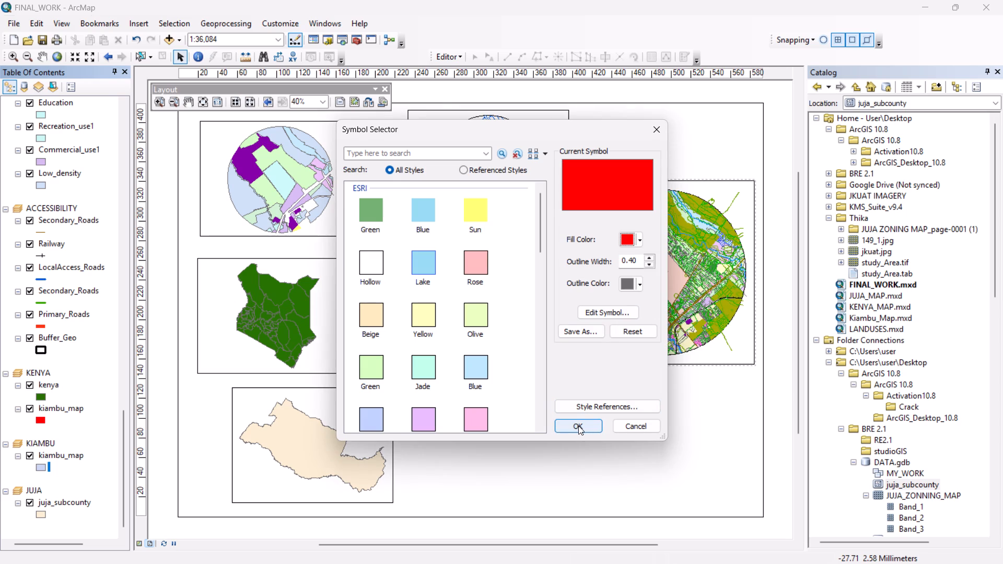
pyautogui.click(578, 426)
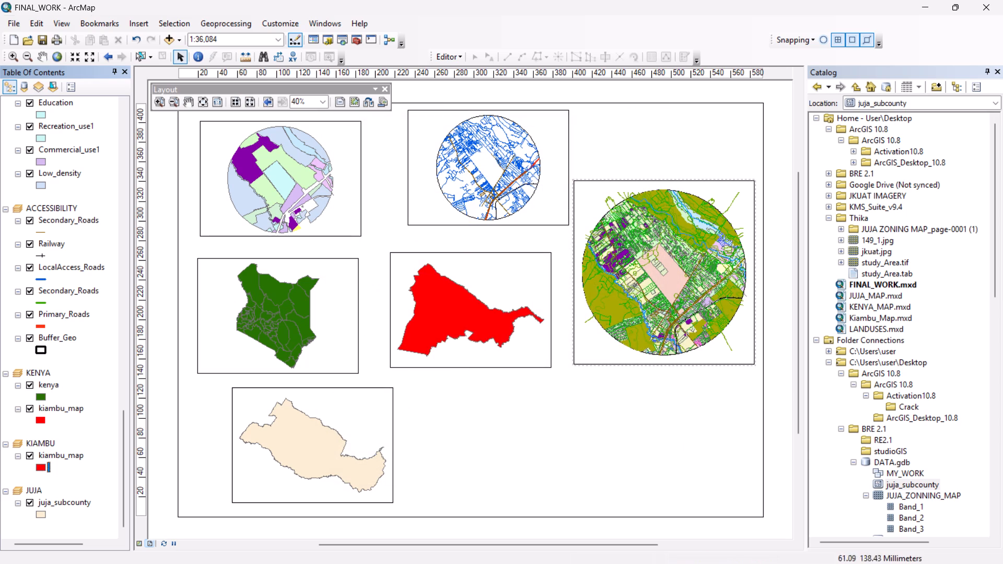
# Reduce the outline width of the kiambu_map symbol in the KIAMBU data frame by one increment.
pyautogui.click(43, 466)
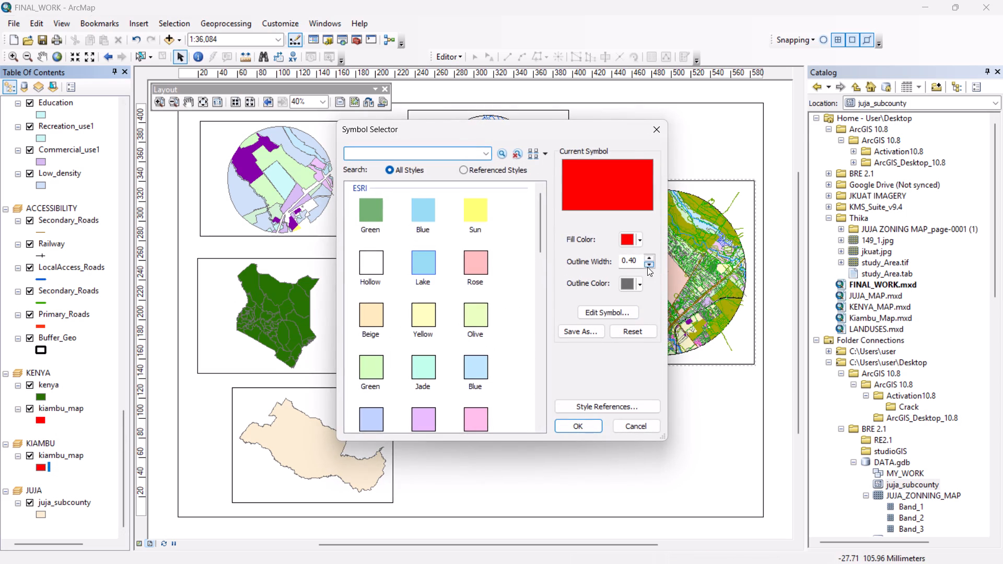
pyautogui.click(647, 261)
pyautogui.click(566, 424)
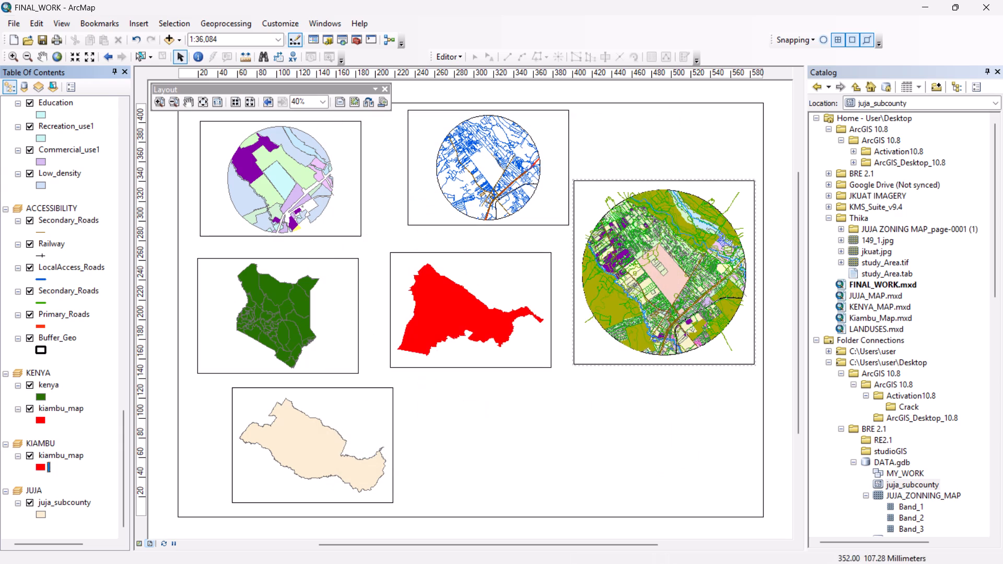
# Reduce the outline width of the kenya layer's symbol in the KENYA data frame by one increment.
pyautogui.click(42, 397)
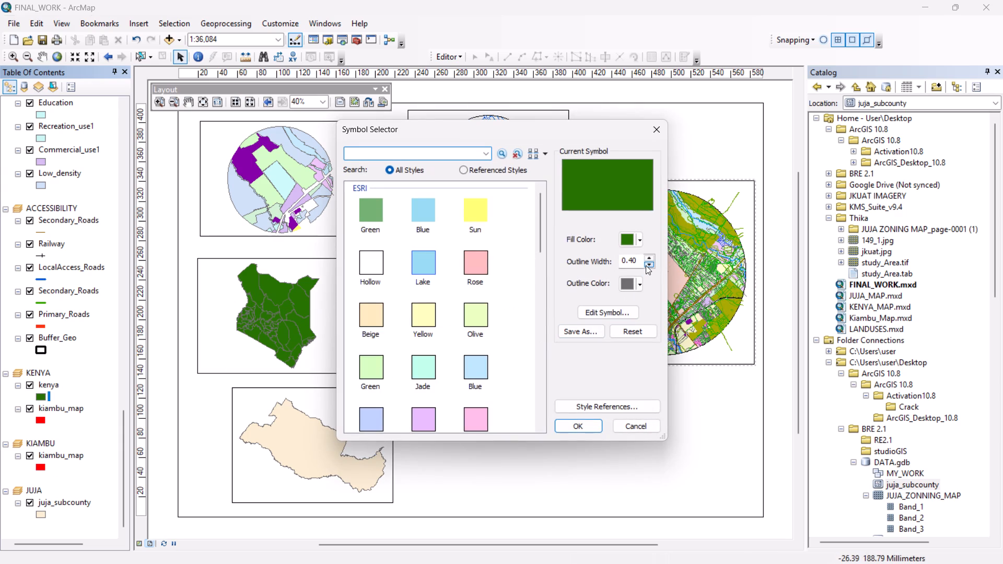
pyautogui.click(646, 265)
pyautogui.click(582, 425)
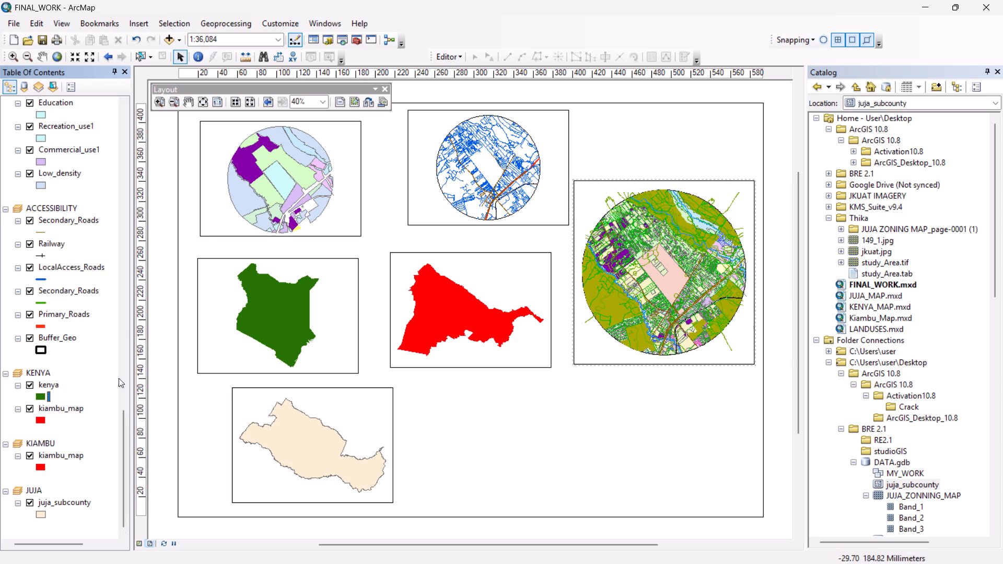
# Give the juja_subcounty layer in the JUJA data frame a dark red fill and reduce its outline width by one increment.
pyautogui.scroll(-2, 79, 449)
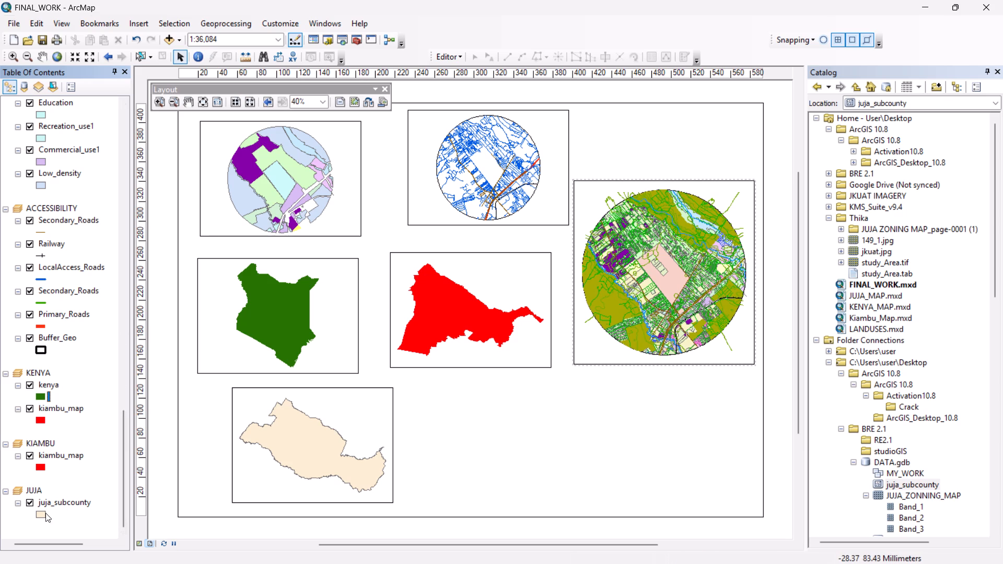
pyautogui.click(40, 515)
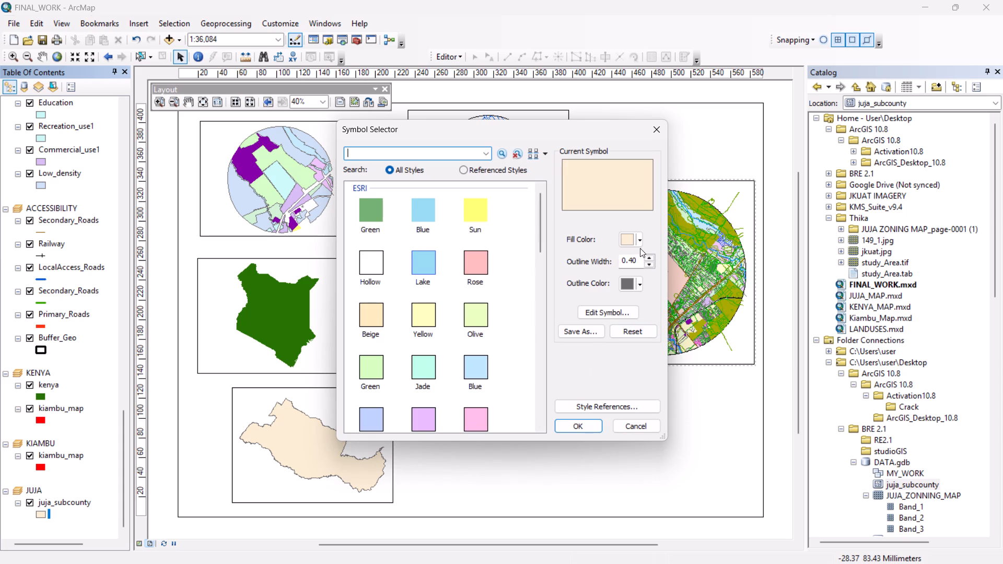
pyautogui.click(642, 243)
pyautogui.click(637, 332)
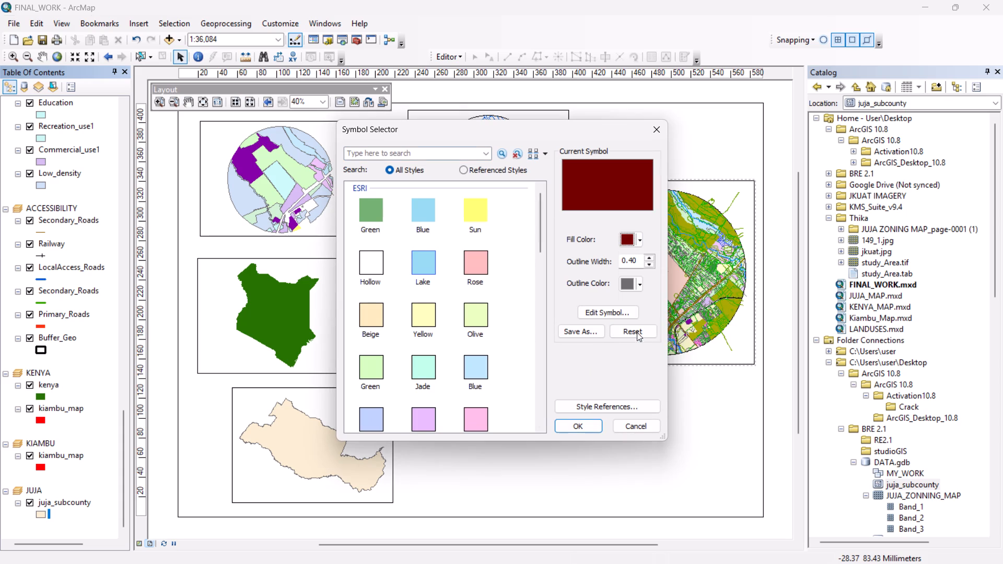
pyautogui.click(650, 264)
pyautogui.click(586, 423)
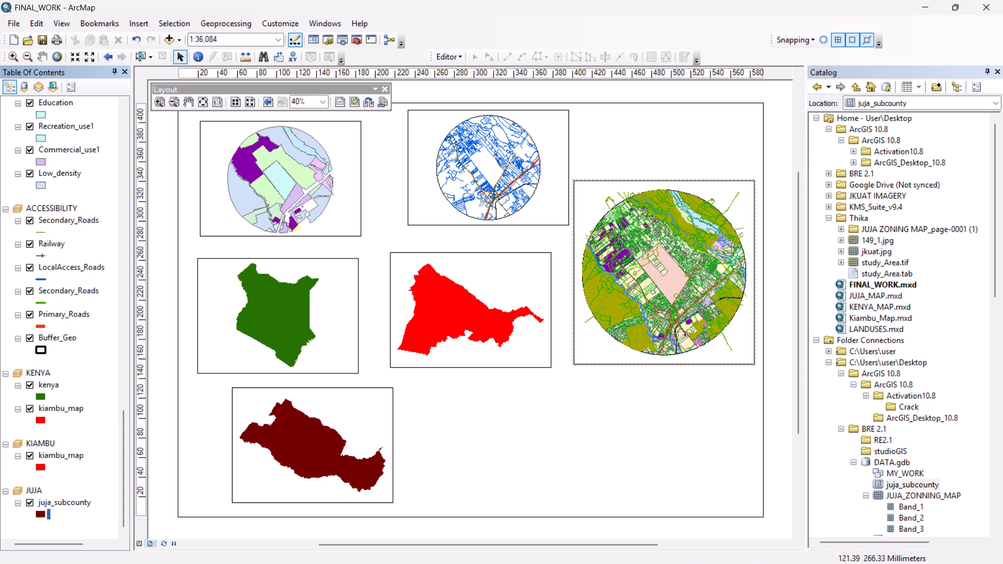
# Save the FINAL_WORK map document.
pyautogui.click(43, 37)
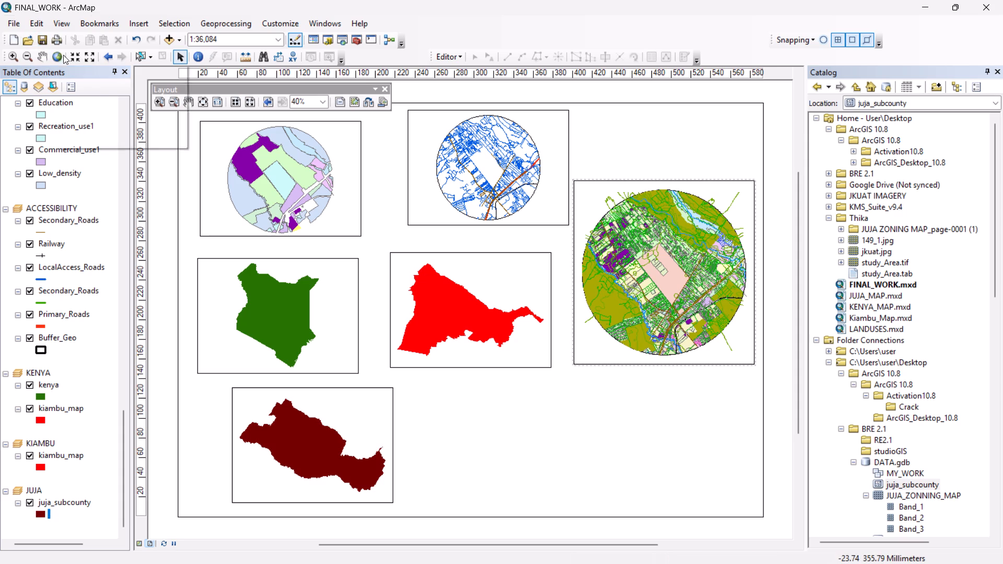
pyautogui.click(40, 35)
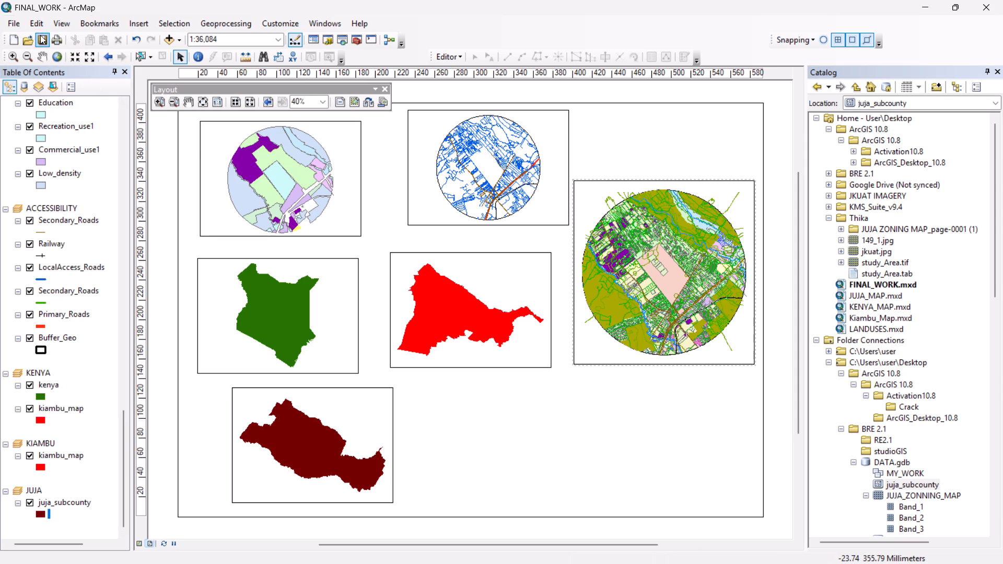